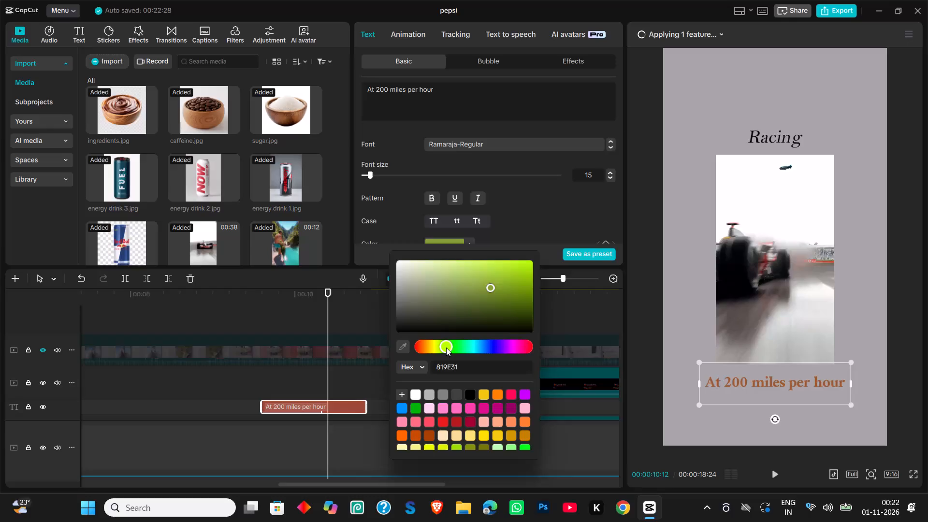
Set the "At 200 miles per hour" text colour to black, hex 000000.
{"action": "left_click", "coordinate": [472, 389]}
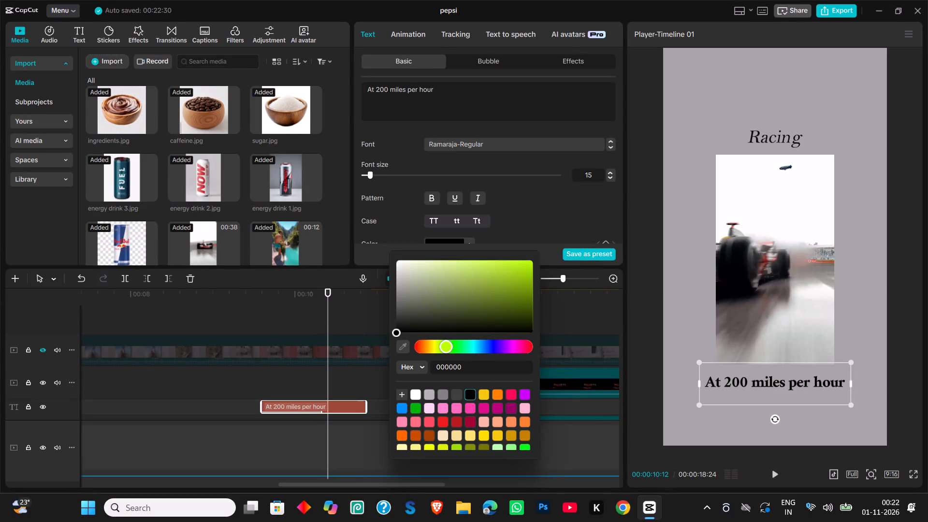
Play back the sequence from the Skydives section through the "They sold Risk" scene to review the text.
{"action": "left_click_drag", "start_coordinate": [322, 290], "coordinate": [253, 294]}
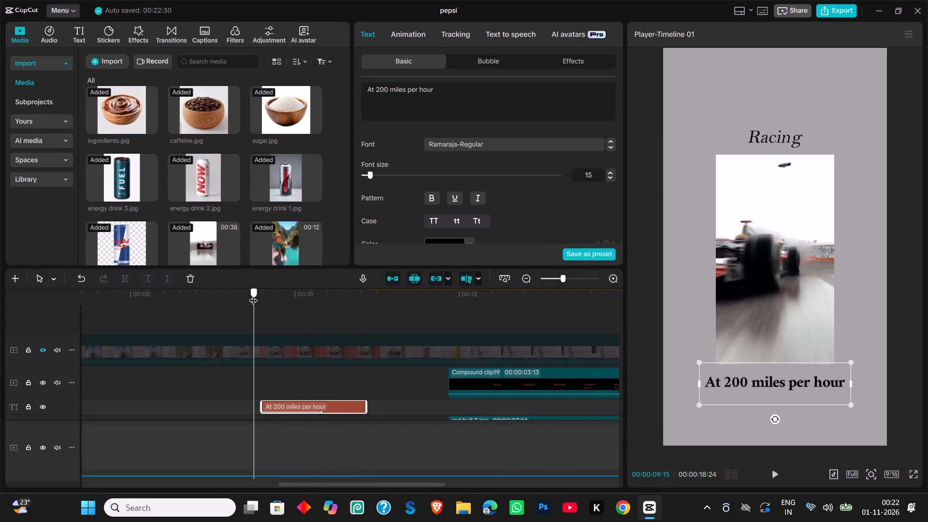
{"action": "left_click_drag", "start_coordinate": [253, 294], "coordinate": [65, 309]}
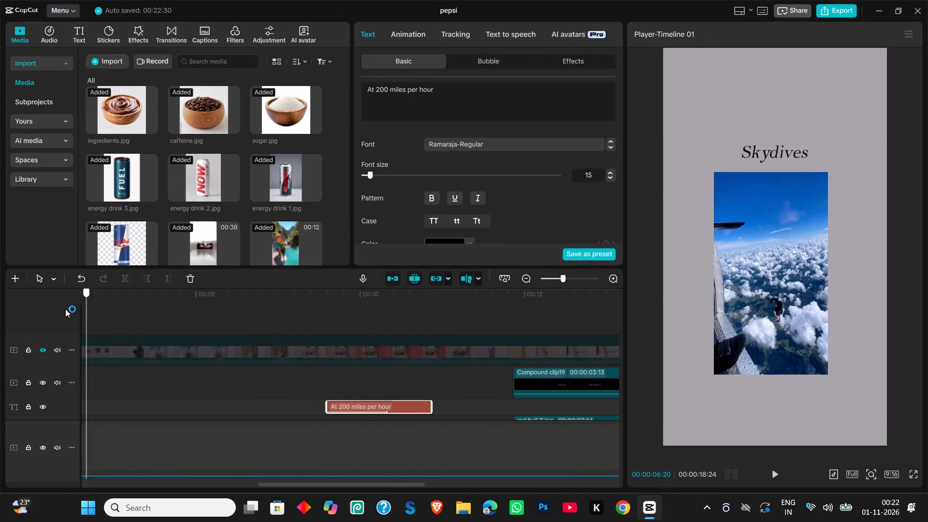
{"action": "left_click_drag", "start_coordinate": [65, 309], "coordinate": [35, 310]}
{"action": "key", "text": "space"}
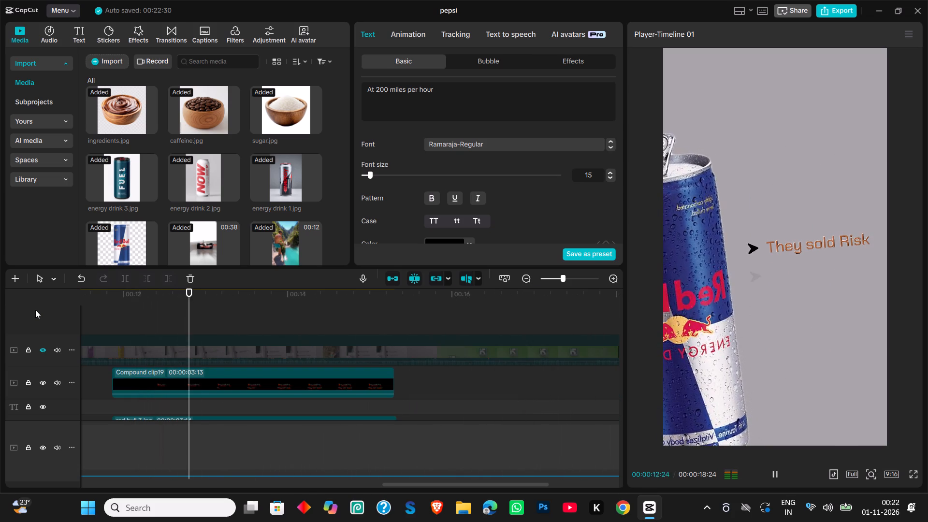
{"action": "key", "text": "space"}
Step back frame by frame to examine the cut between the last energy drink can and the Red Bull scene.
{"action": "key", "text": "Left"}
{"action": "key", "text": "Left"}
{"action": "key", "text": "Left"}
{"action": "key", "text": "Left"}
{"action": "key", "text": "Left"}
{"action": "key", "text": "Left"}
{"action": "key", "text": "Left"}
{"action": "key", "text": "Left"}
{"action": "key", "text": "Left"}
{"action": "key", "text": "Left"}
{"action": "key", "text": "Left"}
{"action": "key", "text": "Left"}
{"action": "key", "text": "Left"}
{"action": "key", "text": "Left"}
{"action": "key", "text": "Left"}
{"action": "key", "text": "Left"}
{"action": "key", "text": "Left"}
{"action": "key", "text": "Left"}
{"action": "key", "text": "Left"}
{"action": "key", "text": "Left"}
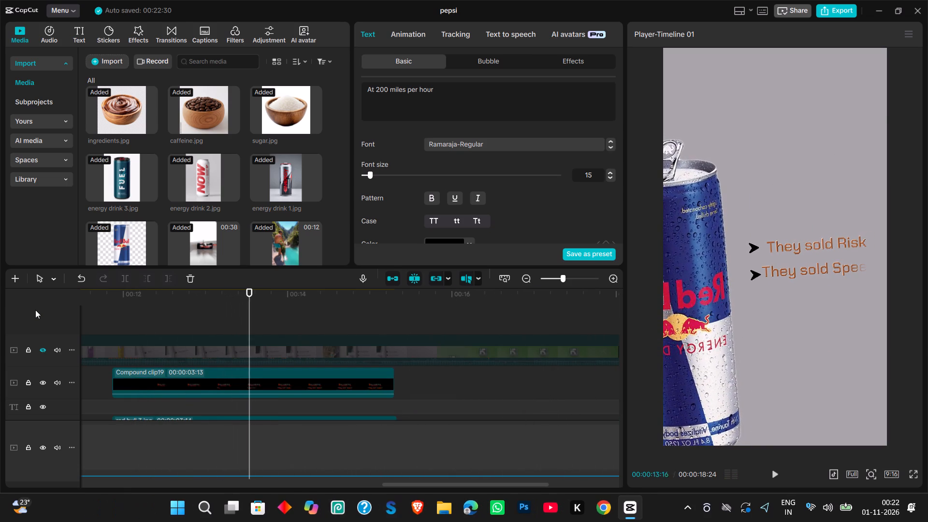
{"action": "key", "text": "Left"}
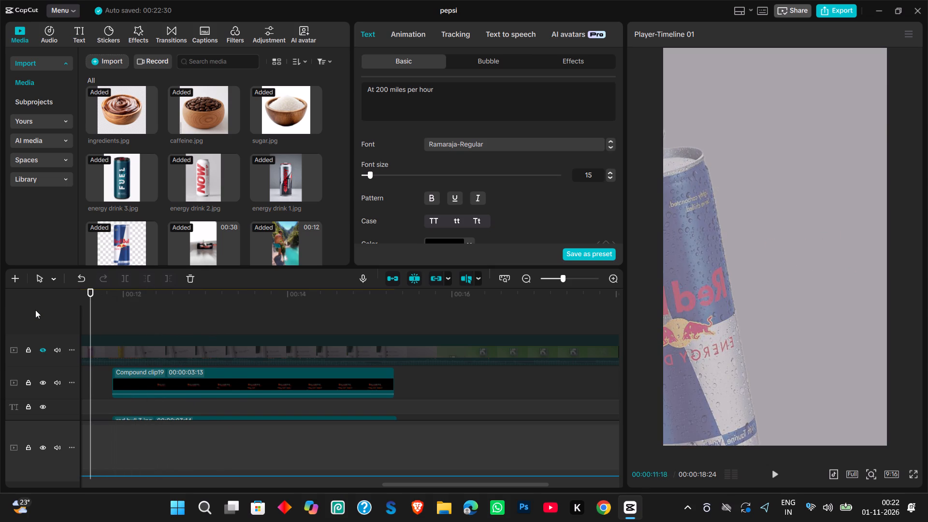
{"action": "key", "text": "Left"}
{"action": "key", "text": "Left"}
{"action": "key", "text": "Left"}
{"action": "key", "text": "Left"}
{"action": "key", "text": "Left"}
{"action": "key", "text": "Left"}
{"action": "key", "text": "Left"}
{"action": "key", "text": "Left"}
{"action": "key", "text": "Left"}
{"action": "key", "text": "Left"}
{"action": "key", "text": "Left"}
{"action": "key", "text": "Left"}
{"action": "key", "text": "Left"}
{"action": "key", "text": "Left"}
{"action": "key", "text": "Left"}
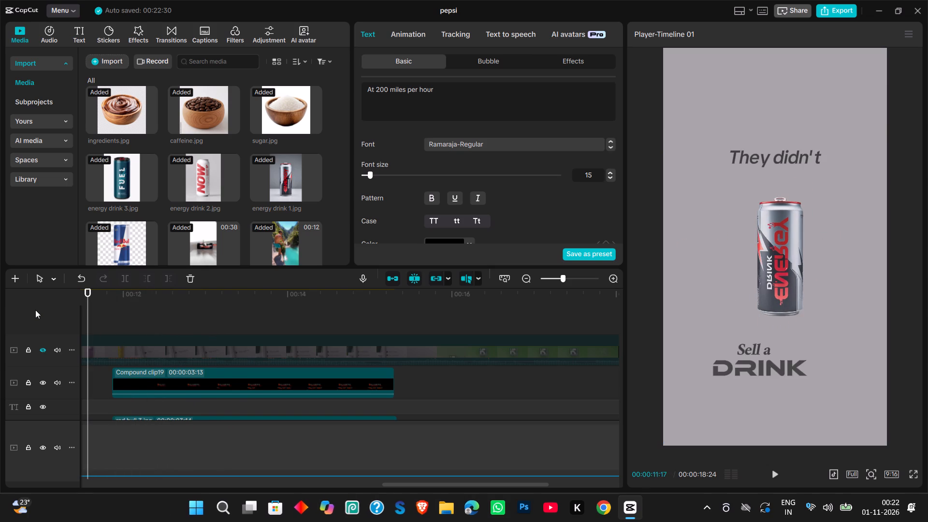
Apply Ease out to the keyframe at the end of the last energy drink clip.
{"action": "scroll", "coordinate": [174, 394], "scroll_direction": "down", "scroll_amount": 1}
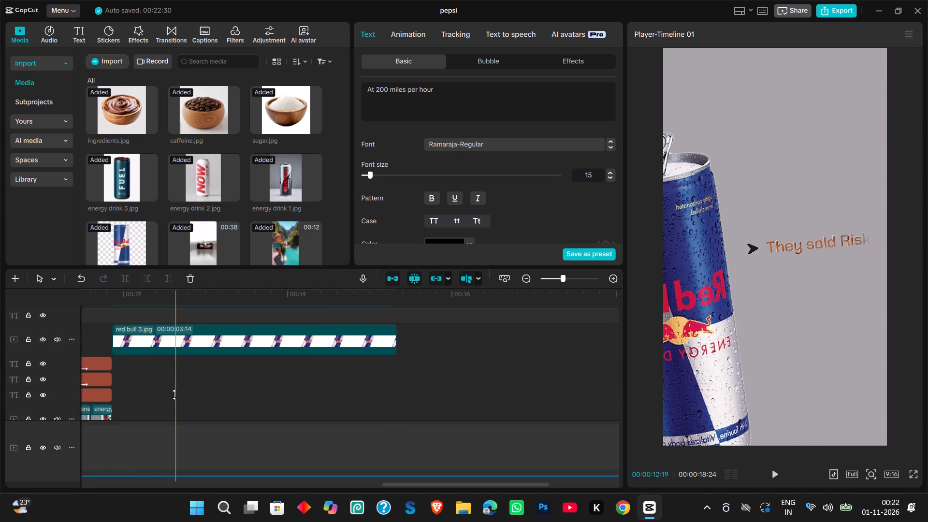
{"action": "scroll", "coordinate": [174, 394], "scroll_direction": "down", "scroll_amount": 1}
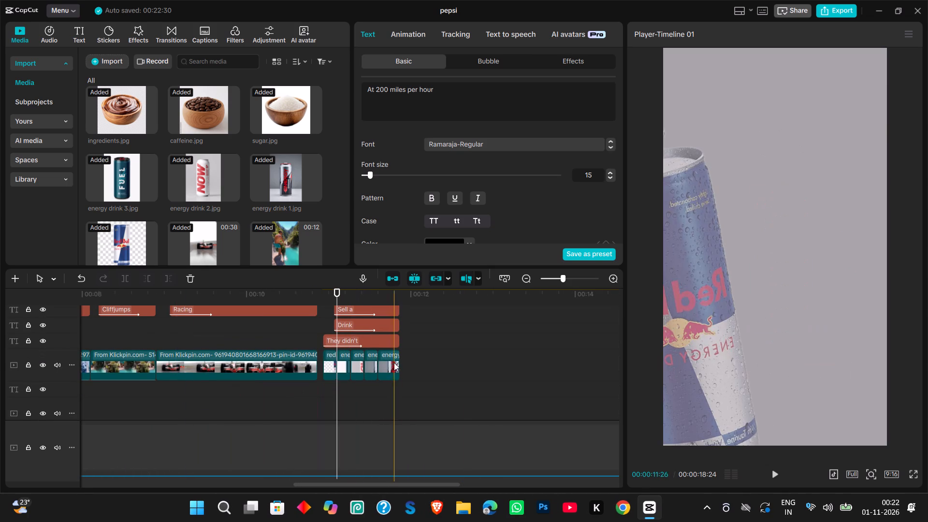
{"action": "left_click", "coordinate": [390, 365]}
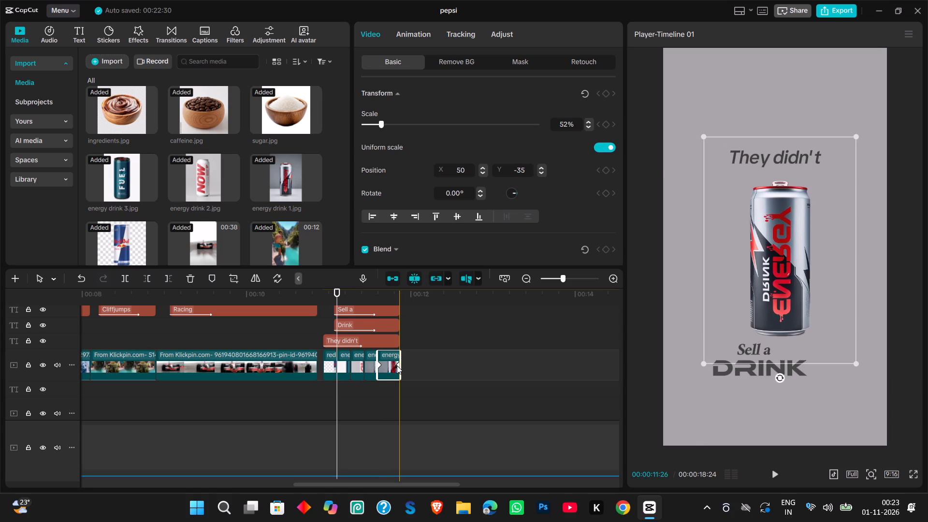
{"action": "left_click", "coordinate": [397, 365]}
{"action": "right_click", "coordinate": [397, 365]}
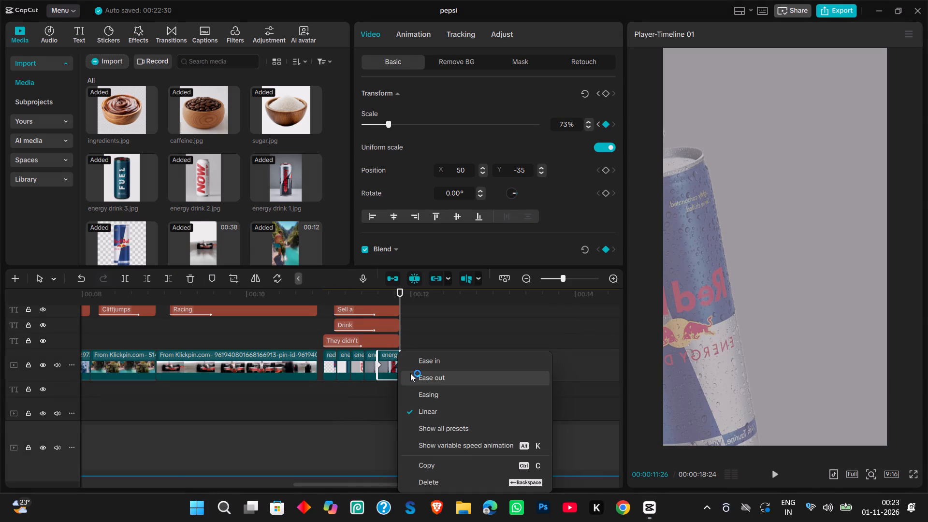
{"action": "left_click", "coordinate": [412, 373]}
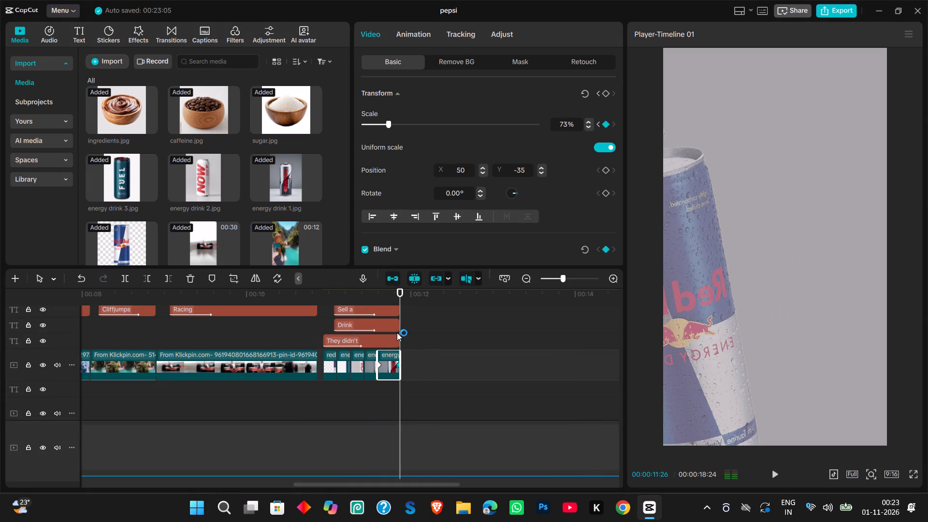
Step back to the start of the can sequence and play it through the "They sold" scene to check the motion.
{"action": "key", "text": "Left"}
{"action": "key", "text": "Left"}
{"action": "key", "text": "Left"}
{"action": "key", "text": "Left"}
{"action": "key", "text": "Left"}
{"action": "key", "text": "Left"}
{"action": "key", "text": "Left"}
{"action": "key", "text": "Left"}
{"action": "key", "text": "Left"}
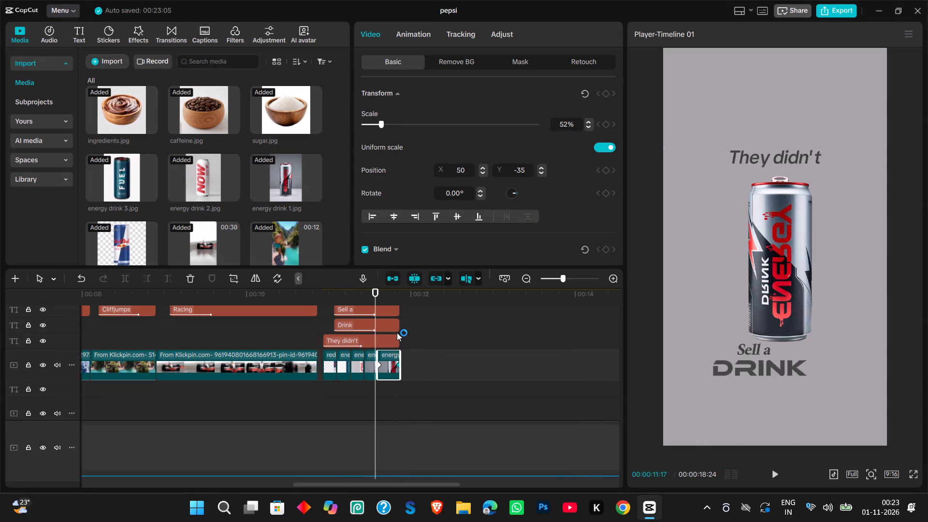
{"action": "key", "text": "Left"}
{"action": "key", "text": "Left"}
{"action": "key", "text": "Left"}
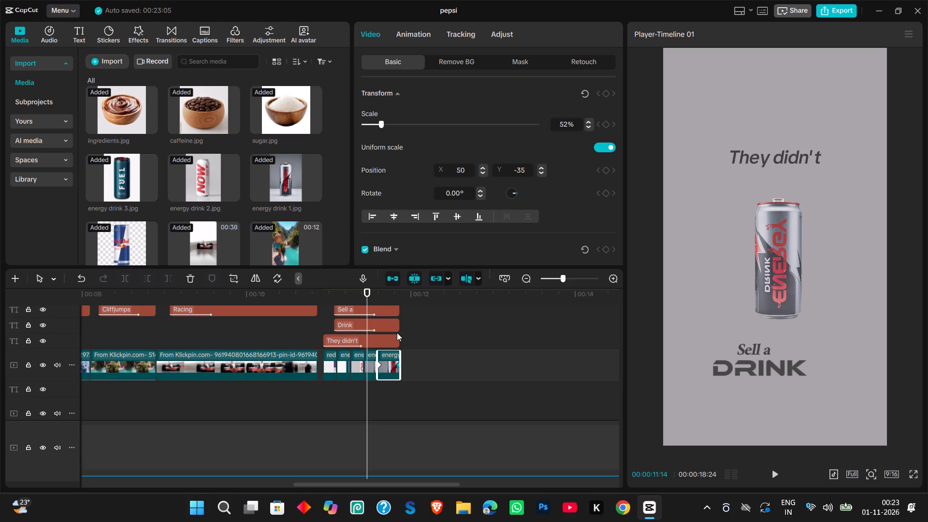
{"action": "key", "text": "Left"}
{"action": "key", "text": "Left"}
{"action": "key", "text": "Left"}
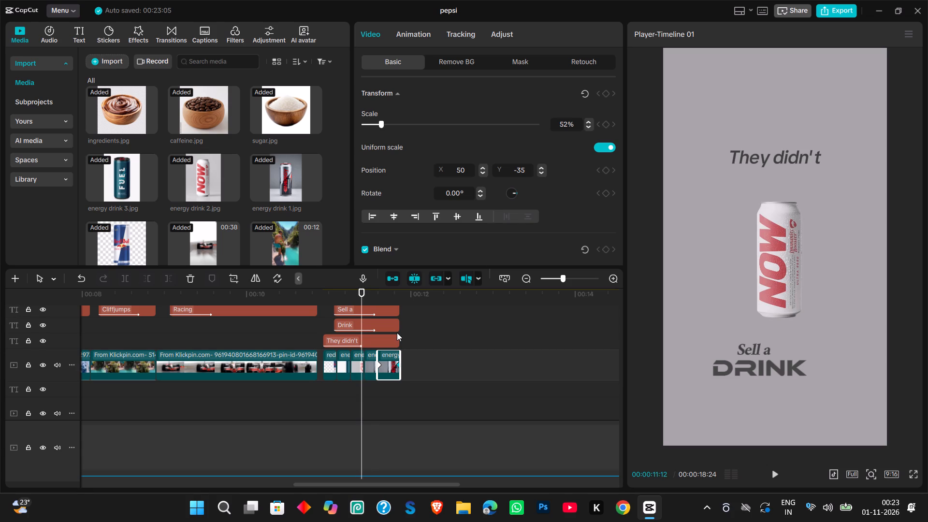
{"action": "key", "text": "Left"}
{"action": "key", "text": "Left"}
{"action": "key", "text": "Left"}
{"action": "key", "text": "Left"}
{"action": "key", "text": "Left"}
{"action": "key", "text": "Left"}
{"action": "key", "text": "Left"}
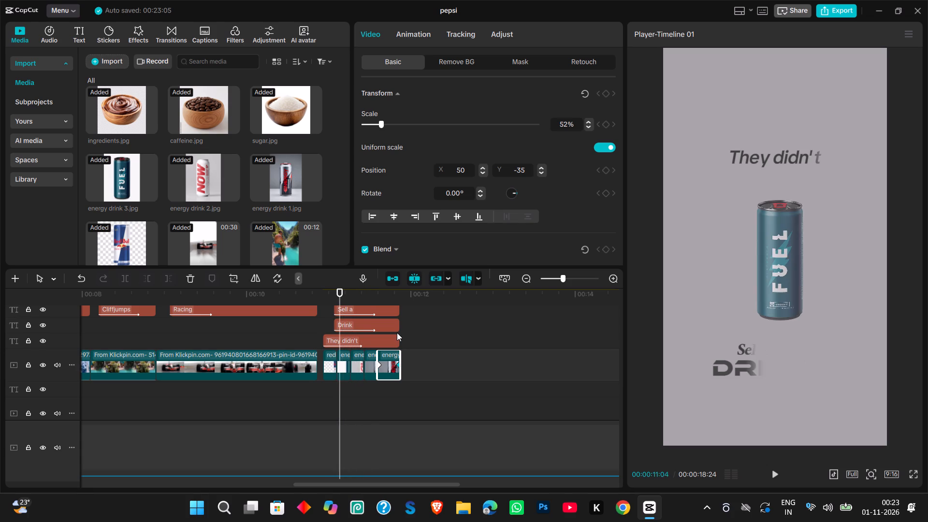
{"action": "key", "text": "Left"}
{"action": "key", "text": "Left"}
{"action": "key", "text": "Left"}
{"action": "key", "text": "Left"}
{"action": "key", "text": "Left"}
{"action": "key", "text": "Left"}
{"action": "key", "text": "Left"}
{"action": "key", "text": "Left"}
{"action": "key", "text": "Left"}
{"action": "key", "text": "Left"}
{"action": "key", "text": "Left"}
{"action": "key", "text": "Left"}
{"action": "key", "text": "Left"}
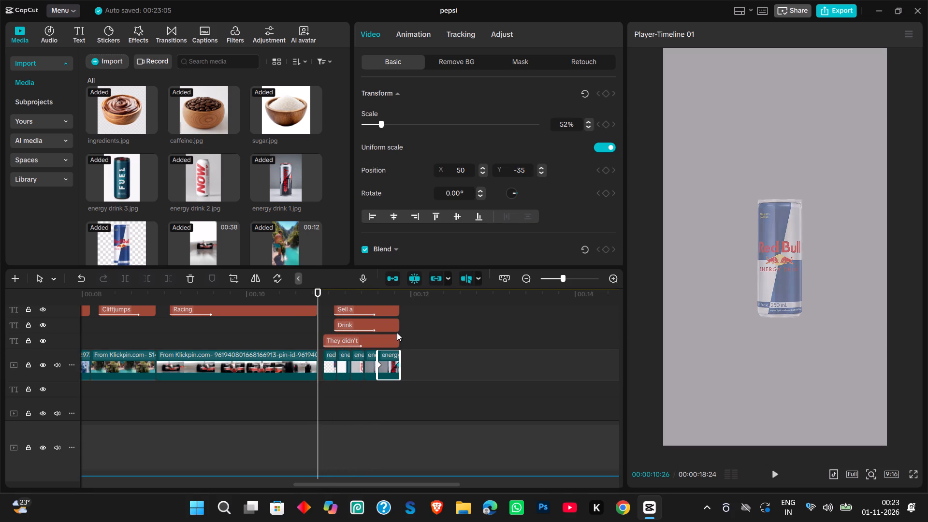
{"action": "key", "text": "space"}
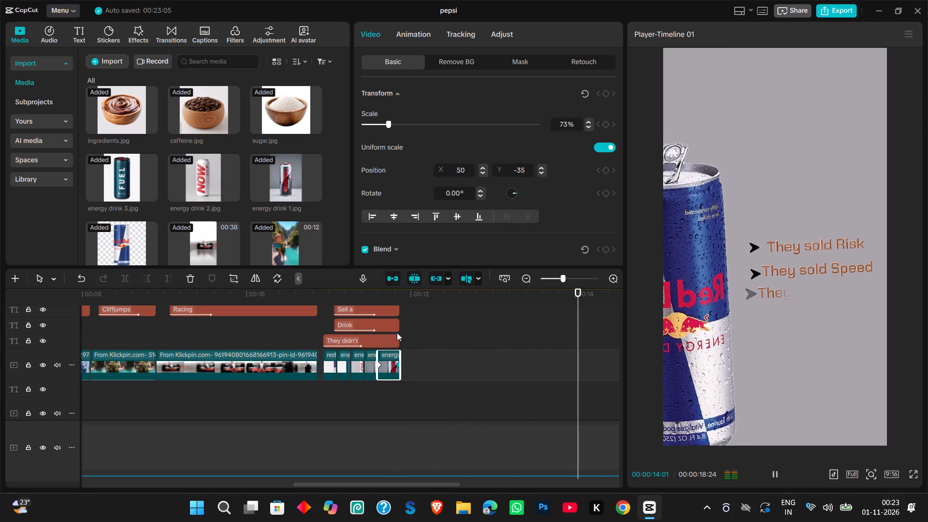
{"action": "key", "text": "space"}
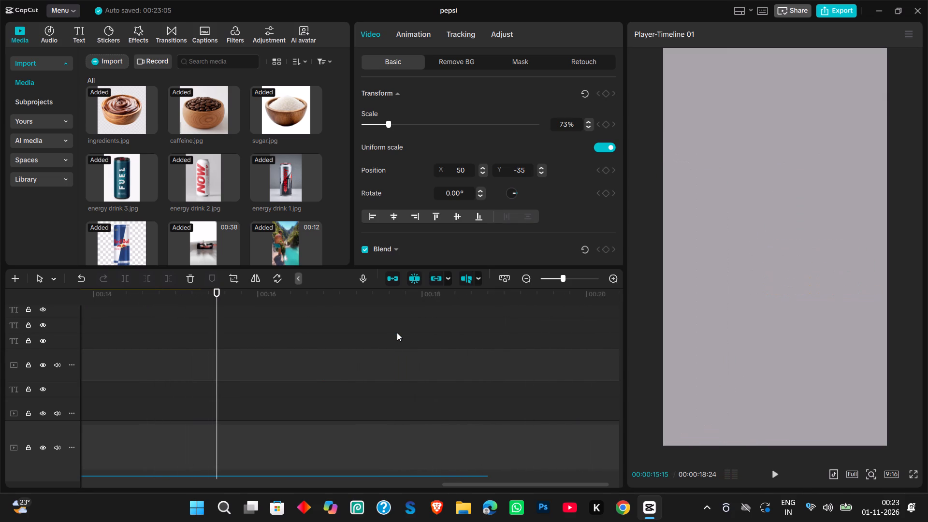
Play the whole video from the beginning of the timeline to review it.
{"action": "scroll", "coordinate": [357, 351], "scroll_direction": "right", "scroll_amount": 1}
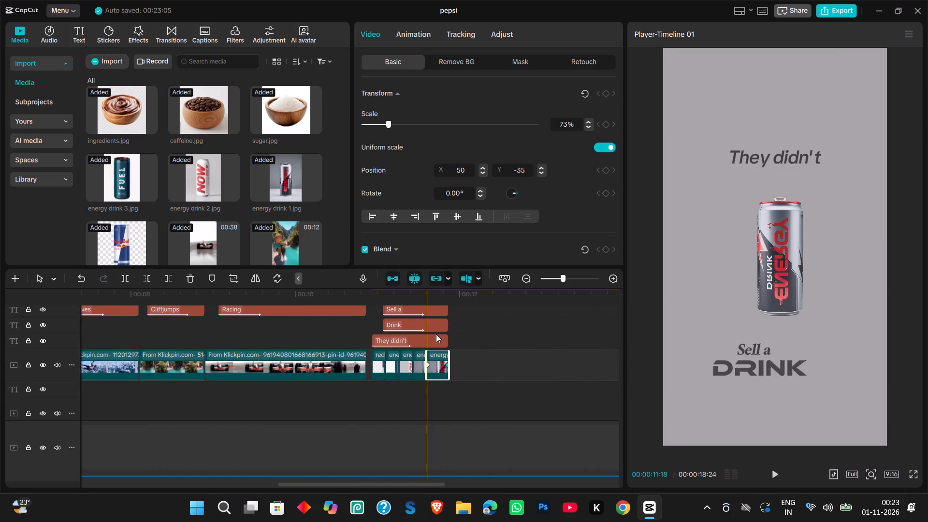
{"action": "scroll", "coordinate": [436, 334], "scroll_direction": "right", "scroll_amount": 3}
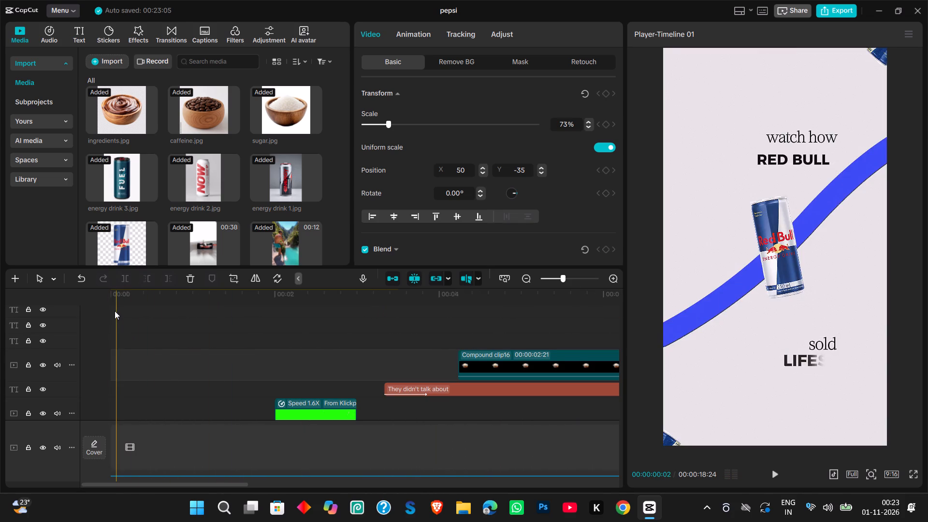
{"action": "left_click", "coordinate": [115, 311]}
{"action": "left_click_drag", "start_coordinate": [115, 311], "coordinate": [102, 310]}
{"action": "key", "text": "space"}
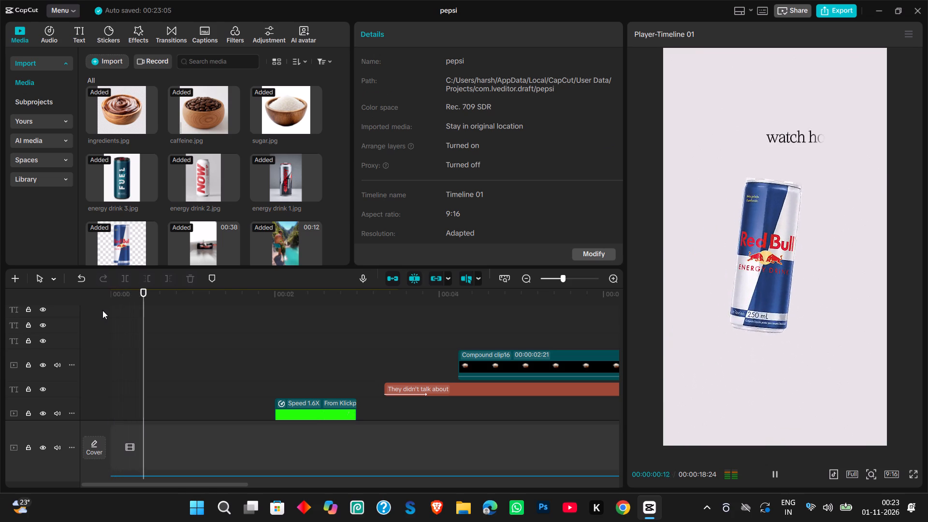
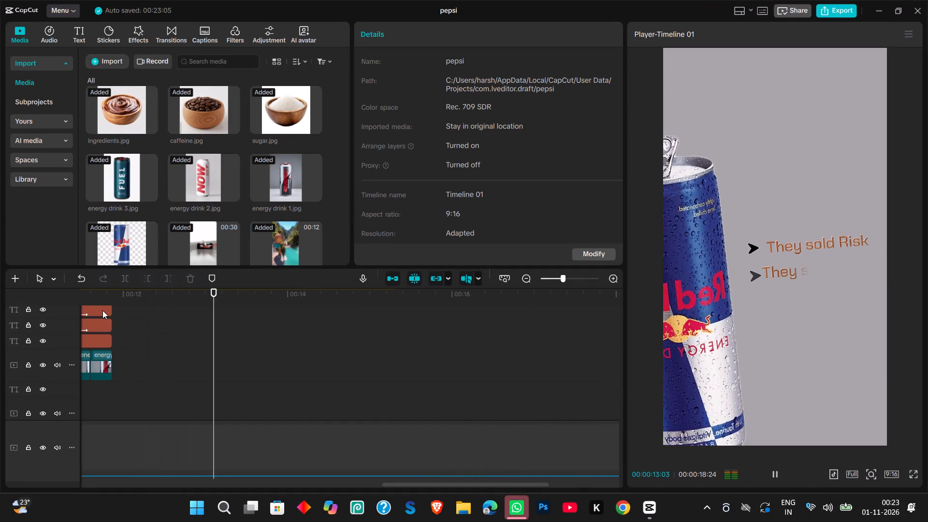
Stop the playback review once all three "They sold" lines are on screen.
{"action": "key", "text": "space"}
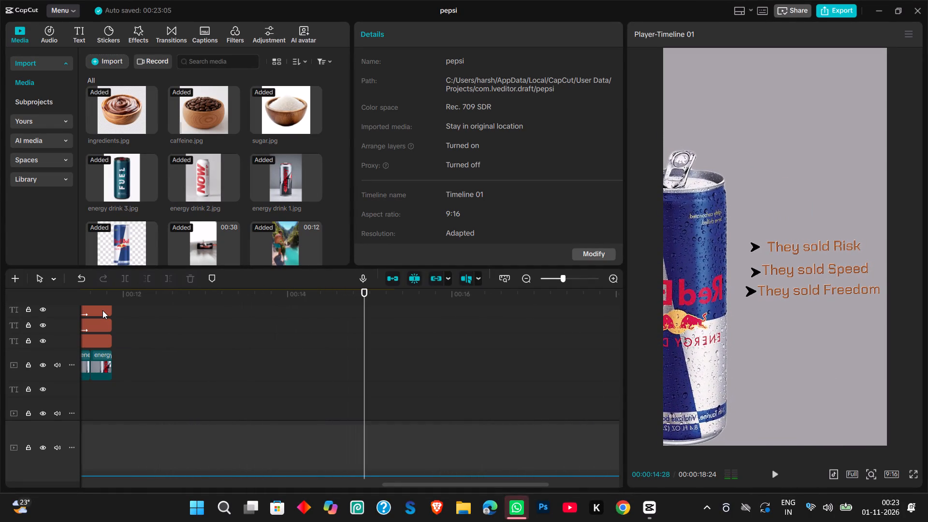
Set the Vignette of the opening light background clip, Compound clip1, to 2.
{"action": "scroll", "coordinate": [261, 370], "scroll_direction": "right", "scroll_amount": 3}
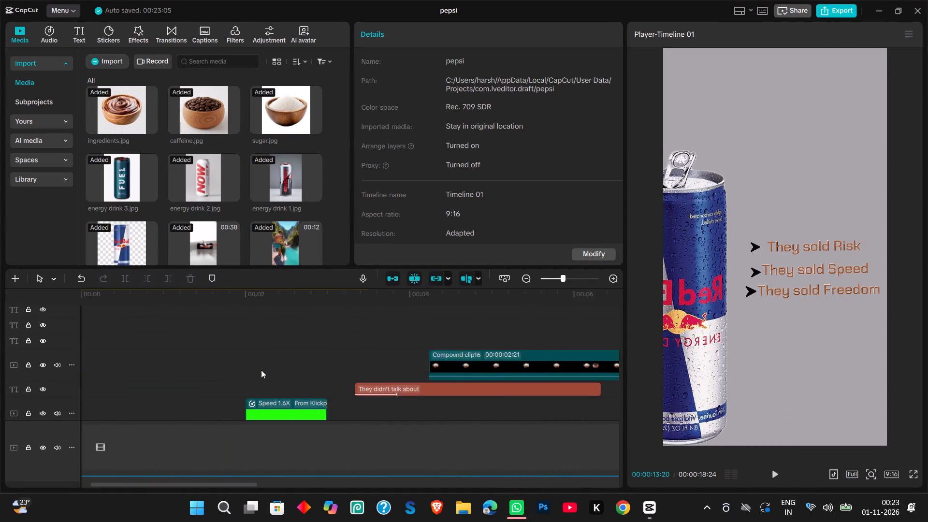
{"action": "scroll", "coordinate": [261, 370], "scroll_direction": "up", "scroll_amount": 2}
{"action": "scroll", "coordinate": [261, 370], "scroll_direction": "left", "scroll_amount": 1}
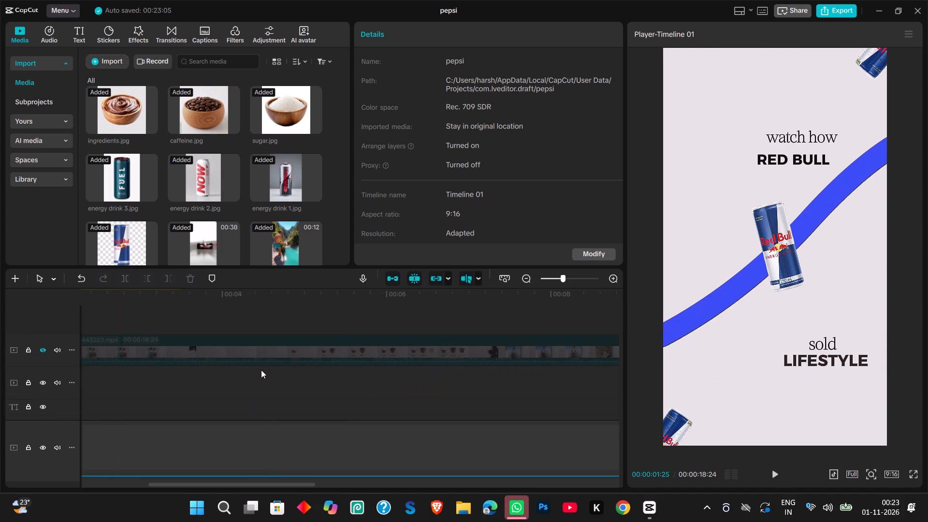
{"action": "scroll", "coordinate": [261, 370], "scroll_direction": "down", "scroll_amount": 1}
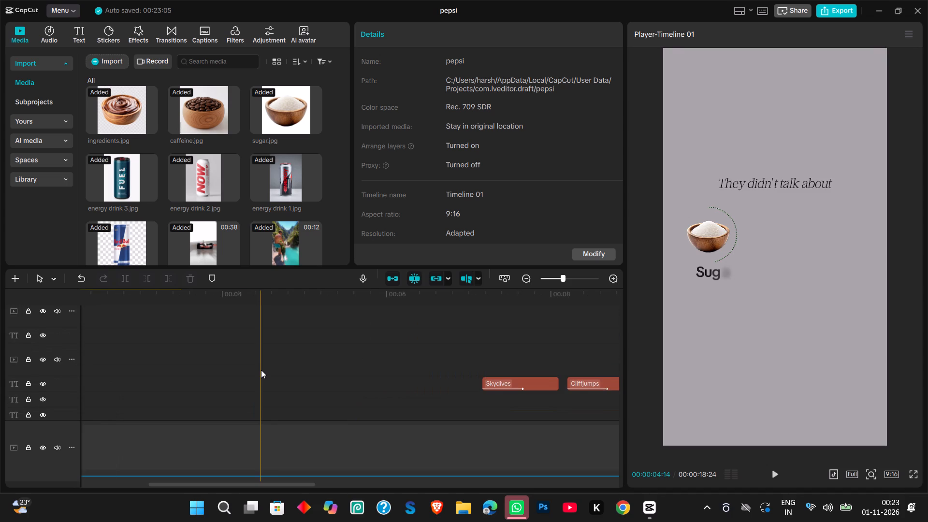
{"action": "scroll", "coordinate": [261, 370], "scroll_direction": "right", "scroll_amount": 1}
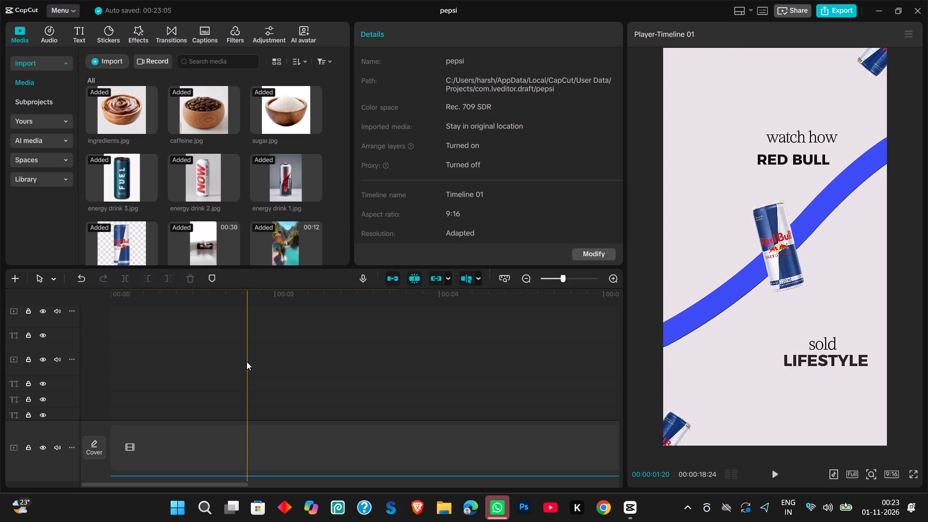
{"action": "scroll", "coordinate": [270, 387], "scroll_direction": "down", "scroll_amount": 2}
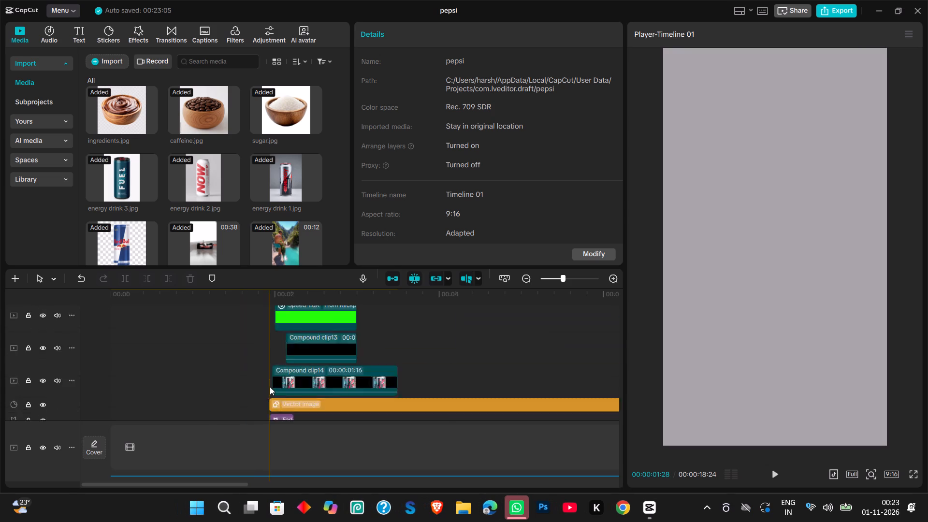
{"action": "scroll", "coordinate": [270, 387], "scroll_direction": "down", "scroll_amount": 3}
{"action": "scroll", "coordinate": [270, 387], "scroll_direction": "up", "scroll_amount": 1}
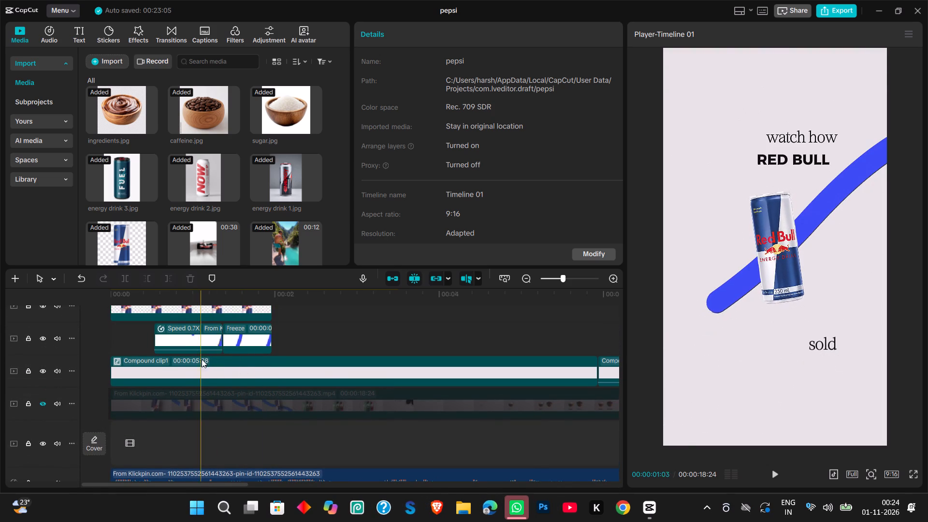
{"action": "left_click", "coordinate": [196, 367]}
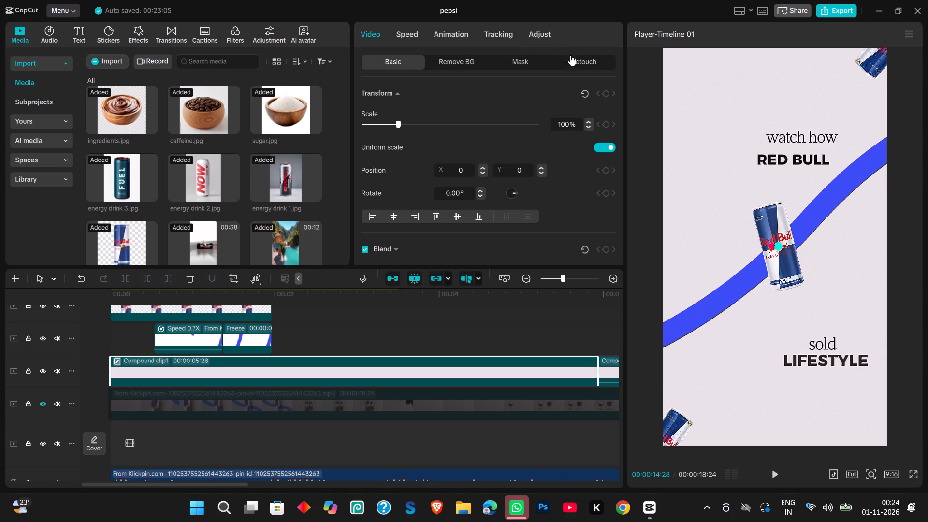
{"action": "left_click", "coordinate": [546, 37]}
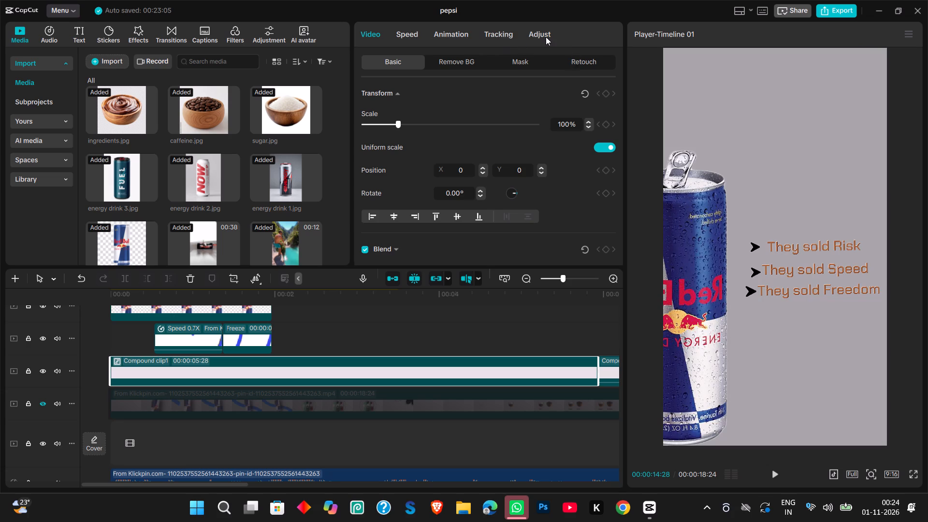
{"action": "scroll", "coordinate": [511, 195], "scroll_direction": "down", "scroll_amount": 8}
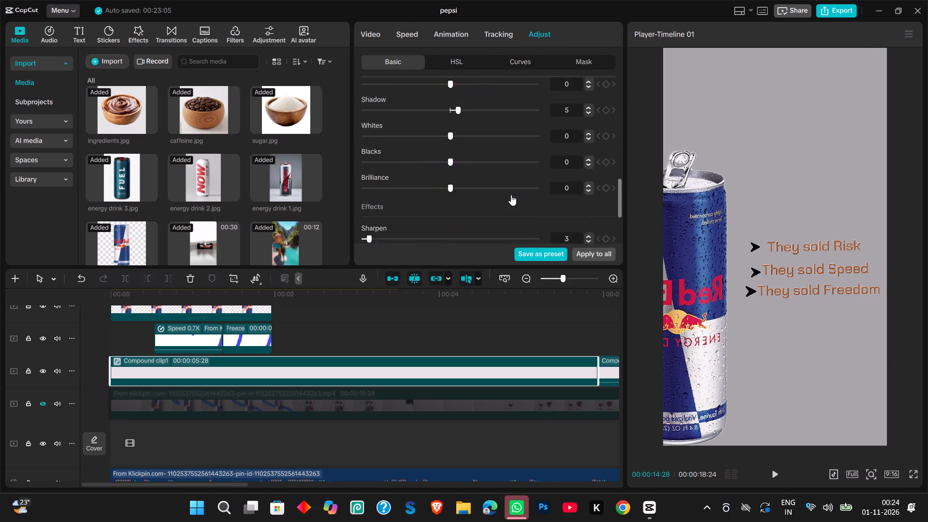
{"action": "scroll", "coordinate": [511, 195], "scroll_direction": "down", "scroll_amount": 6}
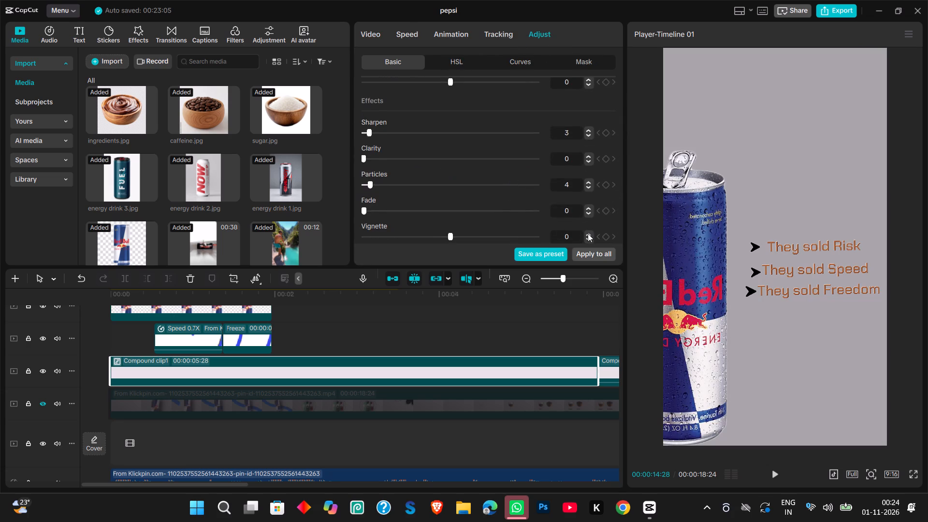
{"action": "left_click", "coordinate": [324, 316]}
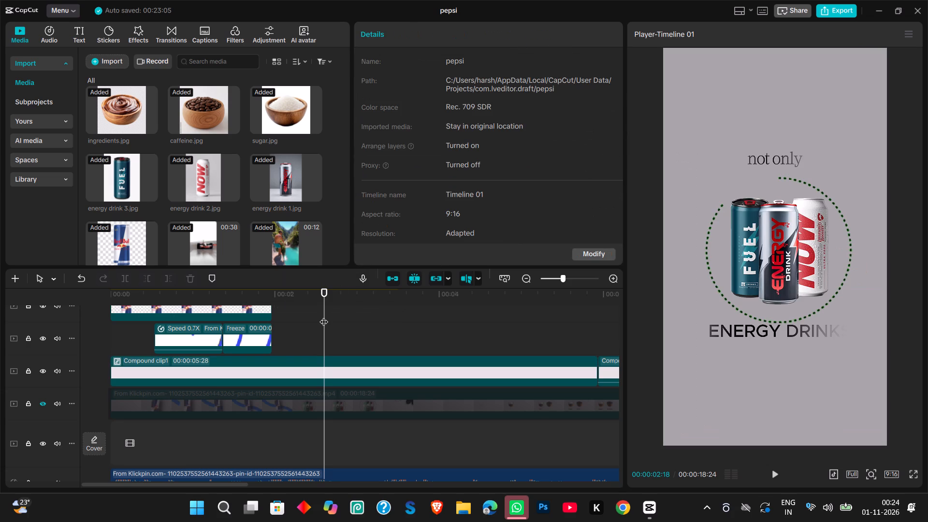
{"action": "left_click_drag", "start_coordinate": [324, 304], "coordinate": [197, 290]}
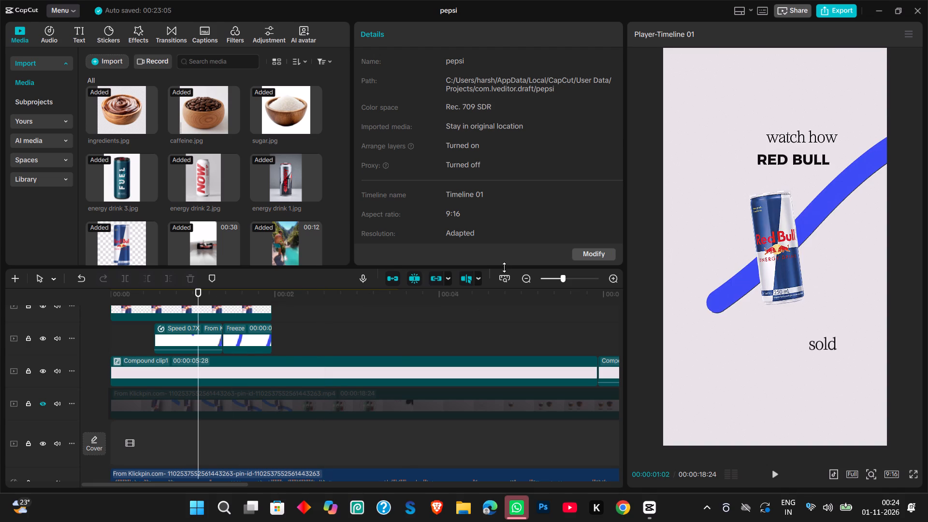
{"action": "left_click", "coordinate": [190, 374]}
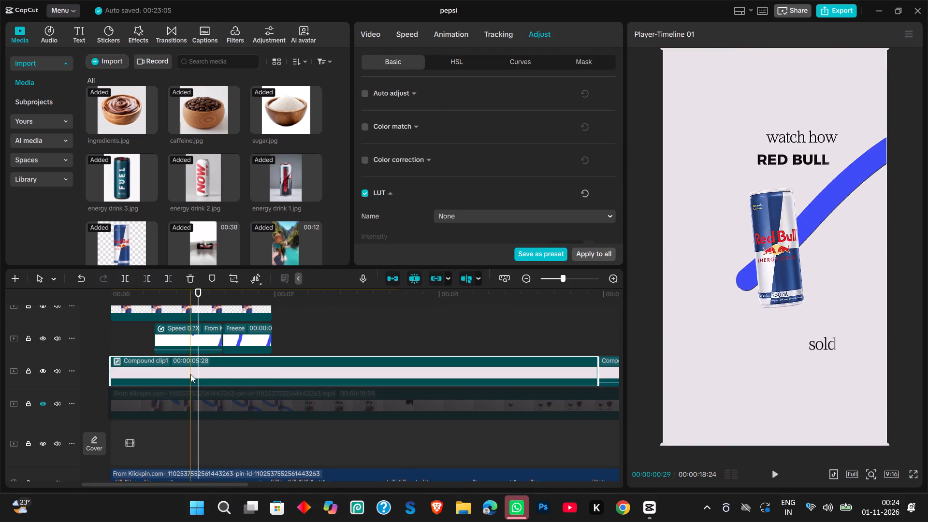
{"action": "scroll", "coordinate": [506, 138], "scroll_direction": "down", "scroll_amount": 5}
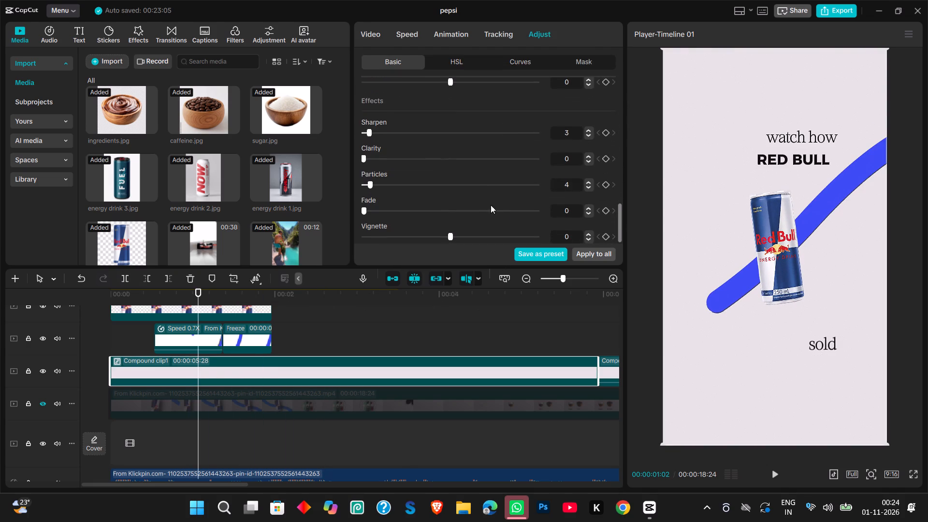
{"action": "scroll", "coordinate": [514, 211], "scroll_direction": "down", "scroll_amount": 3}
{"action": "left_click", "coordinate": [587, 233]}
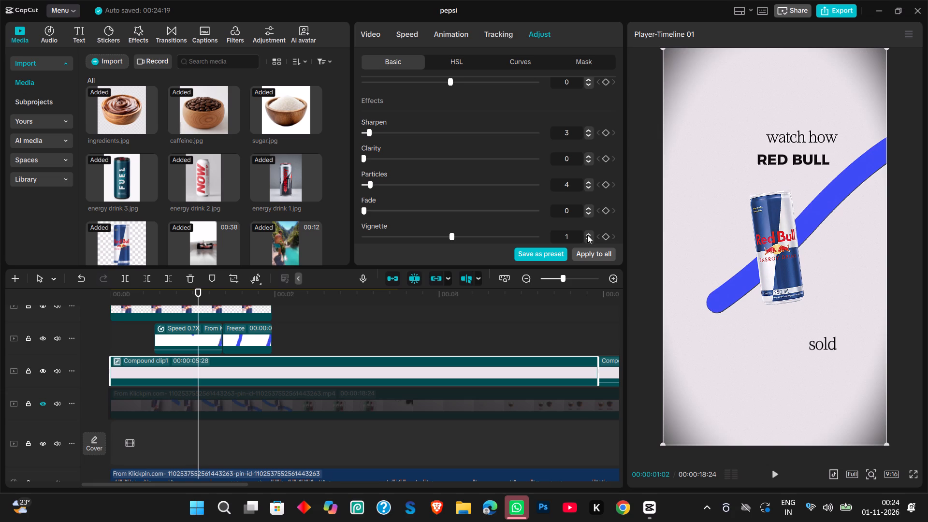
{"action": "left_click", "coordinate": [587, 235]}
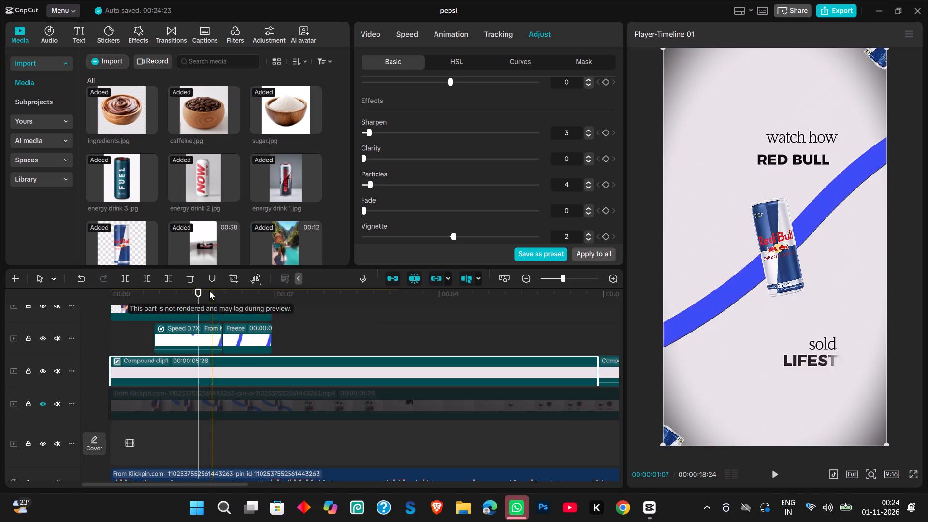
Play the opening scene from the start and step through its first frames to check the vignette and the can's entrance.
{"action": "left_click_drag", "start_coordinate": [199, 290], "coordinate": [89, 285]}
{"action": "key", "text": "space"}
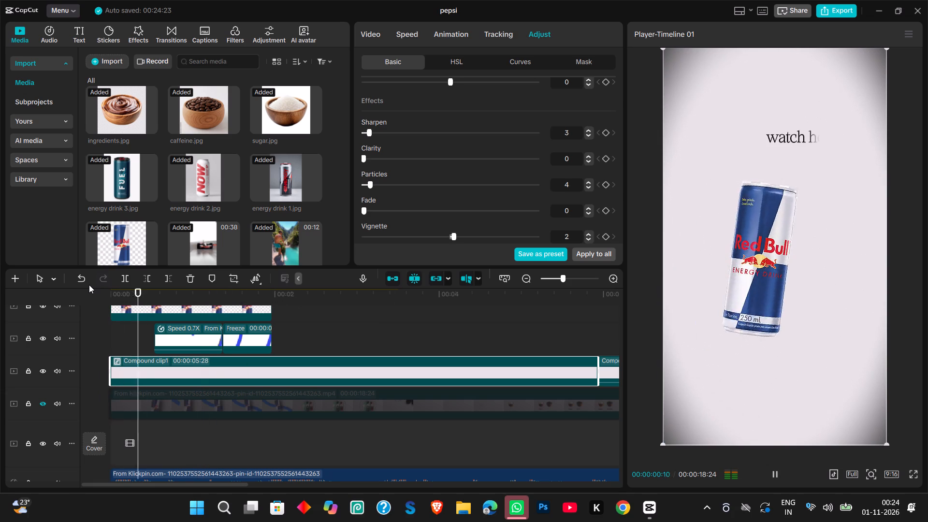
{"action": "key", "text": "space"}
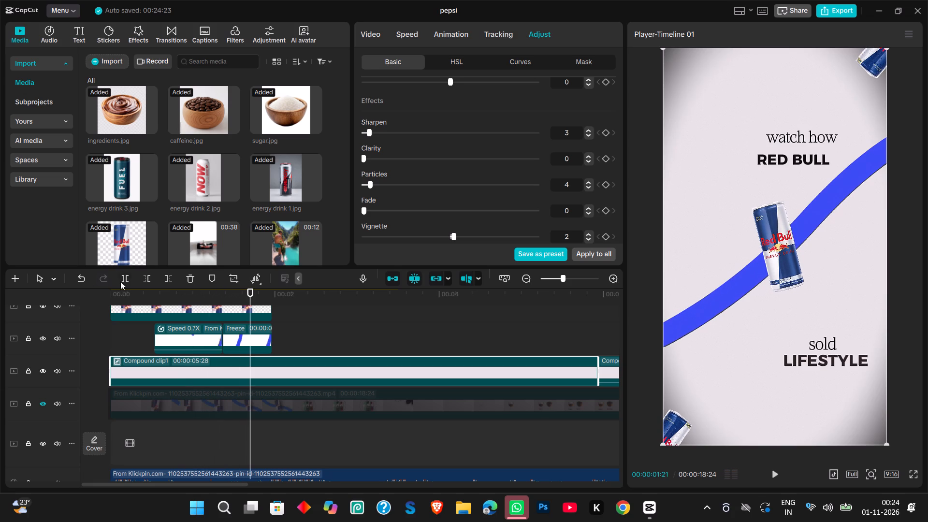
{"action": "left_click_drag", "start_coordinate": [247, 292], "coordinate": [92, 277]}
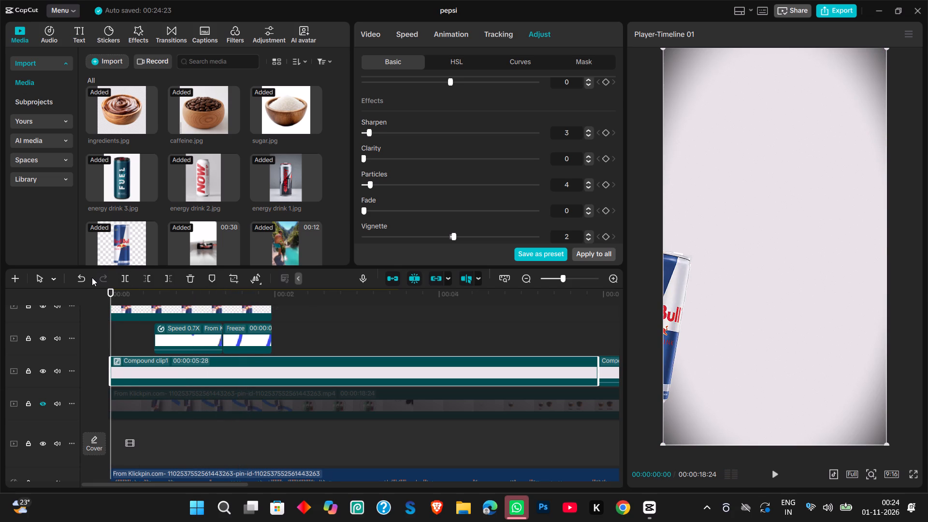
{"action": "key", "text": "Right"}
{"action": "key", "text": "Right"}
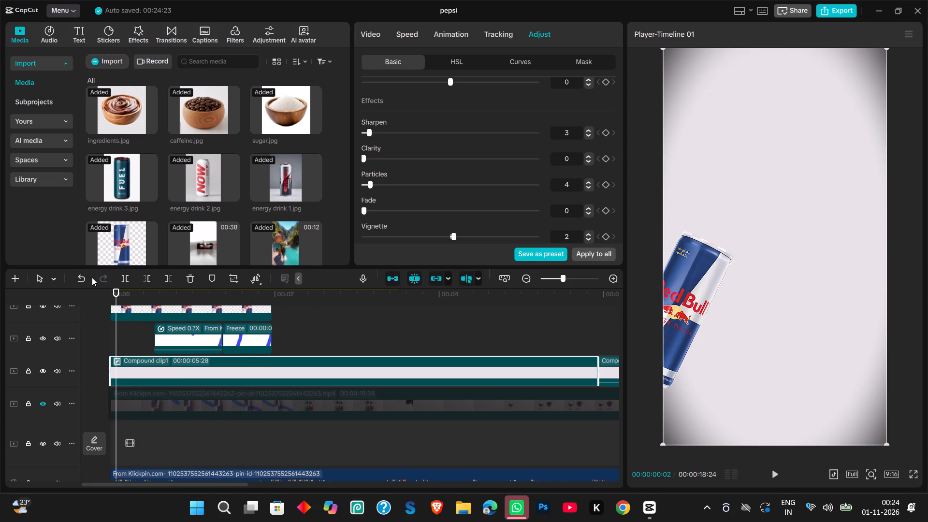
{"action": "key", "text": "Right"}
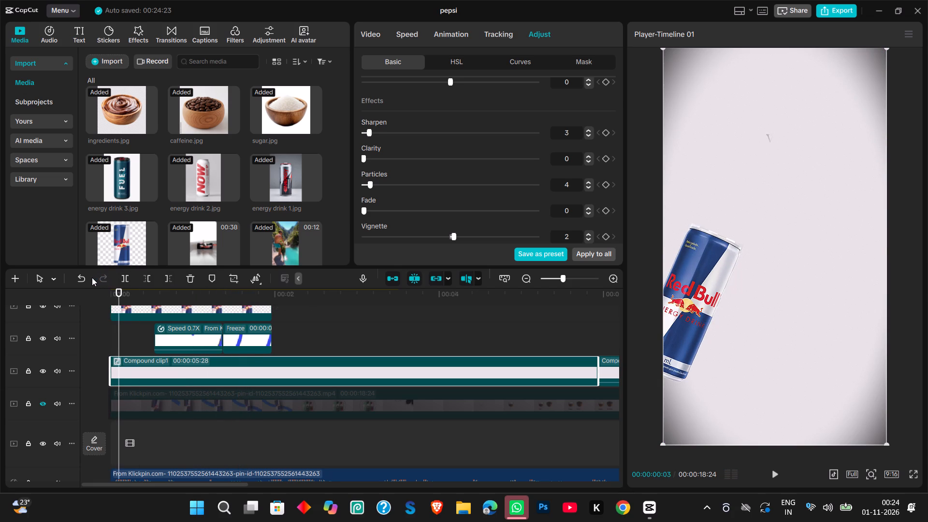
Delete the second keyframe, one frame after the start of the red bull.jpg clip.
{"action": "left_click", "coordinate": [132, 307]}
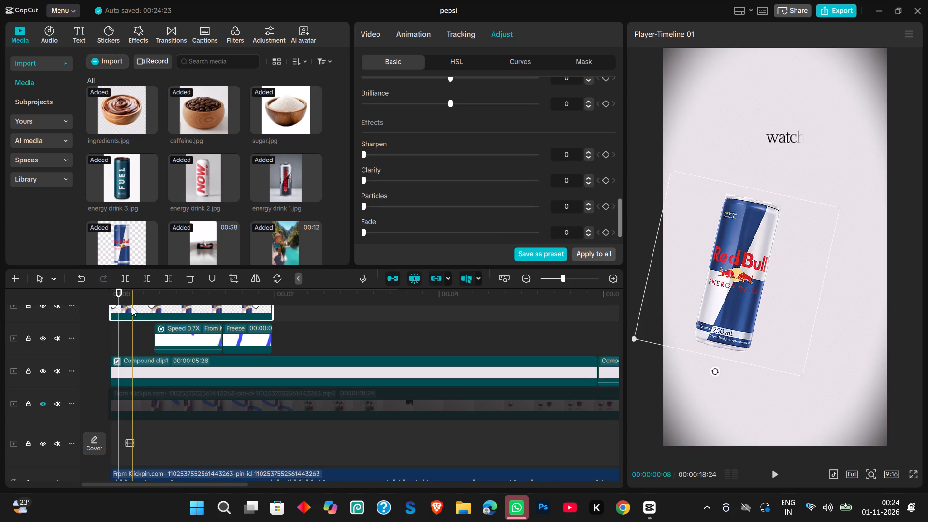
{"action": "scroll", "coordinate": [147, 329], "scroll_direction": "up", "scroll_amount": 1}
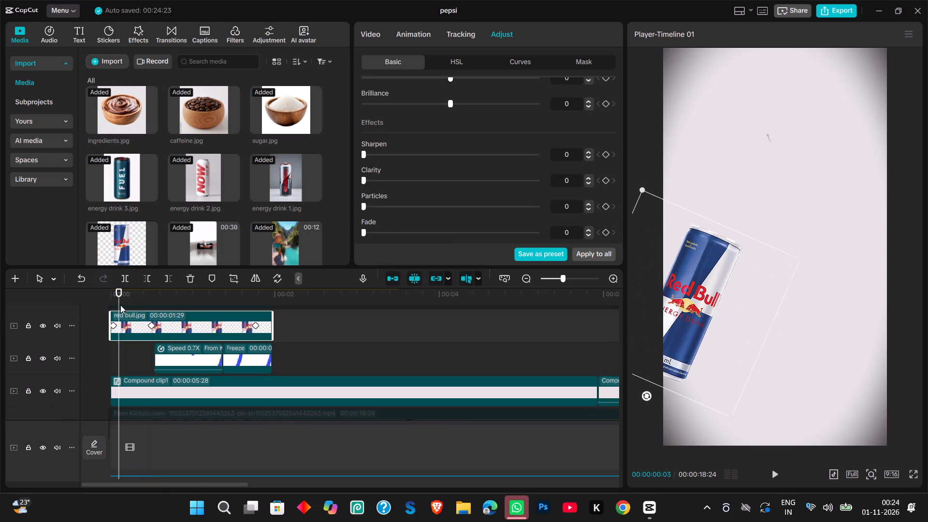
{"action": "left_click_drag", "start_coordinate": [120, 304], "coordinate": [103, 303]}
{"action": "scroll", "coordinate": [111, 324], "scroll_direction": "up", "scroll_amount": 12, "text": "ctrl"}
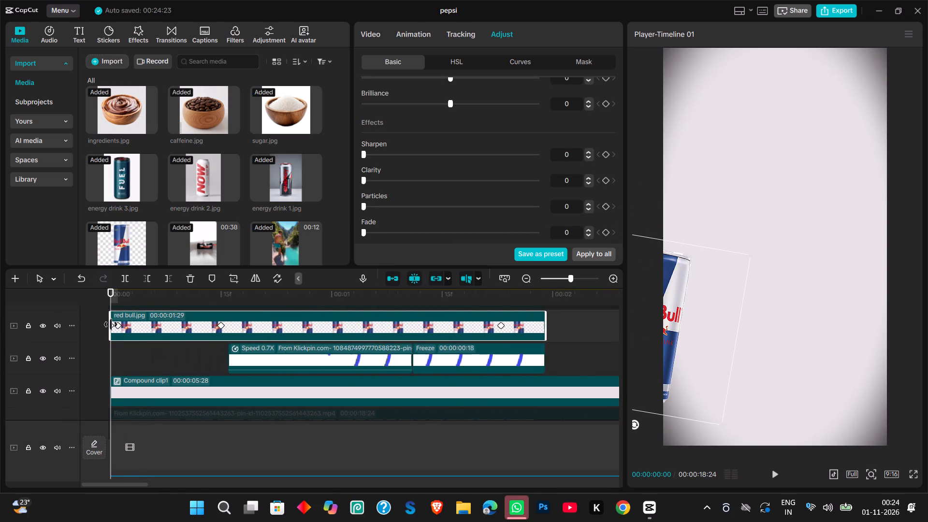
{"action": "scroll", "coordinate": [111, 324], "scroll_direction": "up", "scroll_amount": 12, "text": "ctrl"}
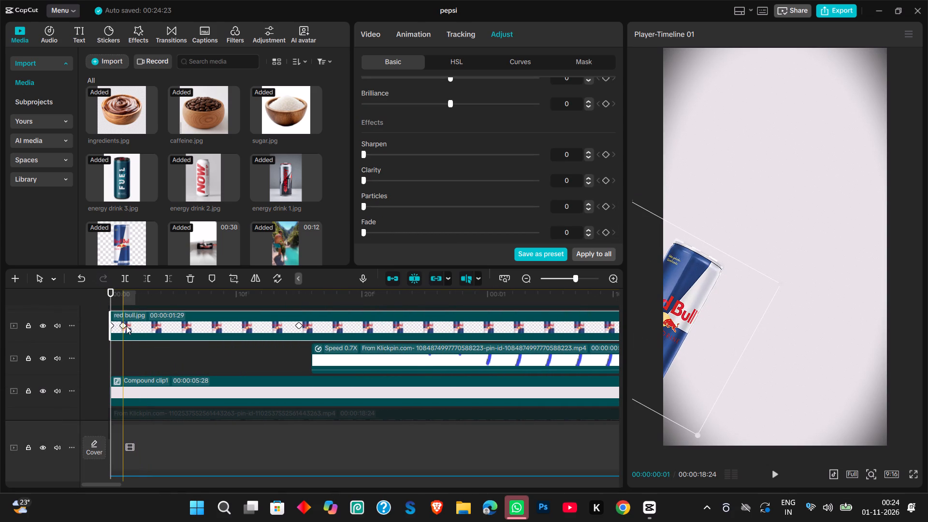
{"action": "left_click", "coordinate": [126, 326]}
{"action": "left_click", "coordinate": [126, 326]}
{"action": "key", "text": "Delete"}
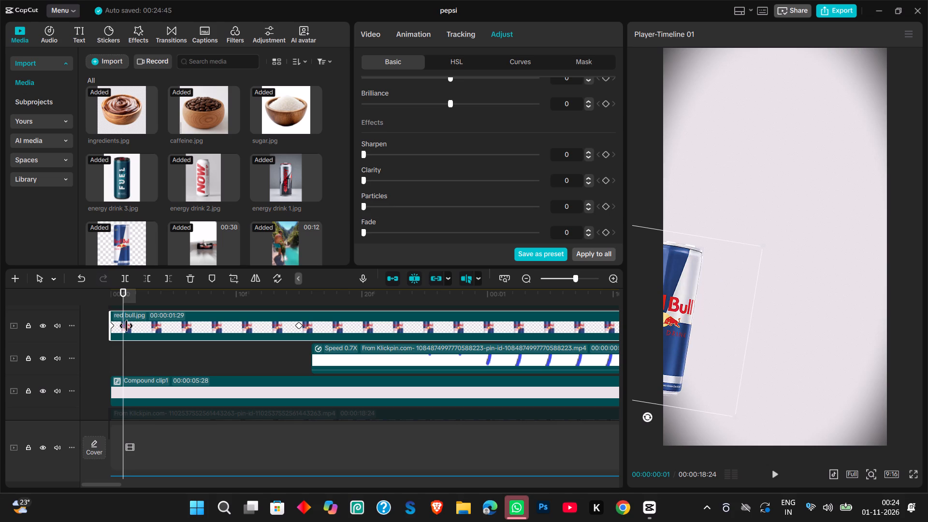
Step frame by frame from the start through the appearance of "RED BULL" to examine the can's motion.
{"action": "key", "text": "Left"}
{"action": "key", "text": "Left"}
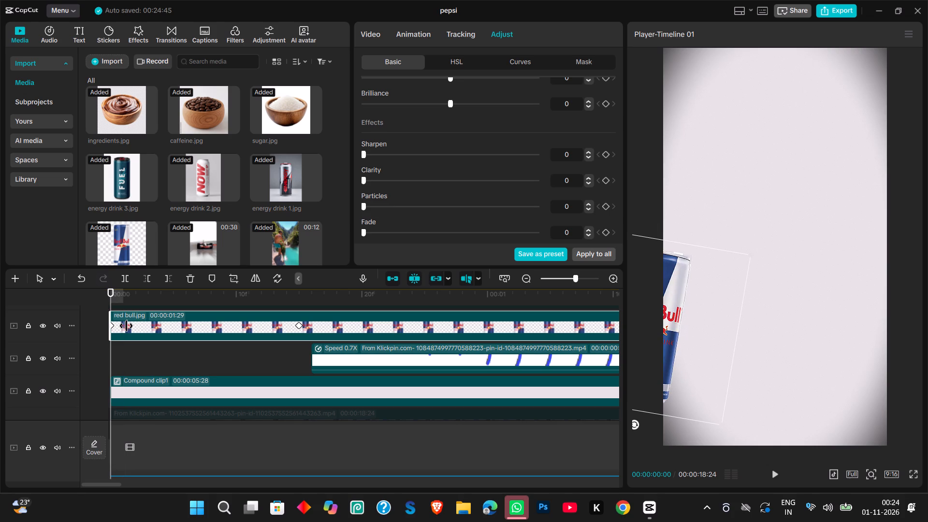
{"action": "key", "text": "Left"}
{"action": "key", "text": "Right"}
{"action": "key", "text": "Right"}
{"action": "key", "text": "Right"}
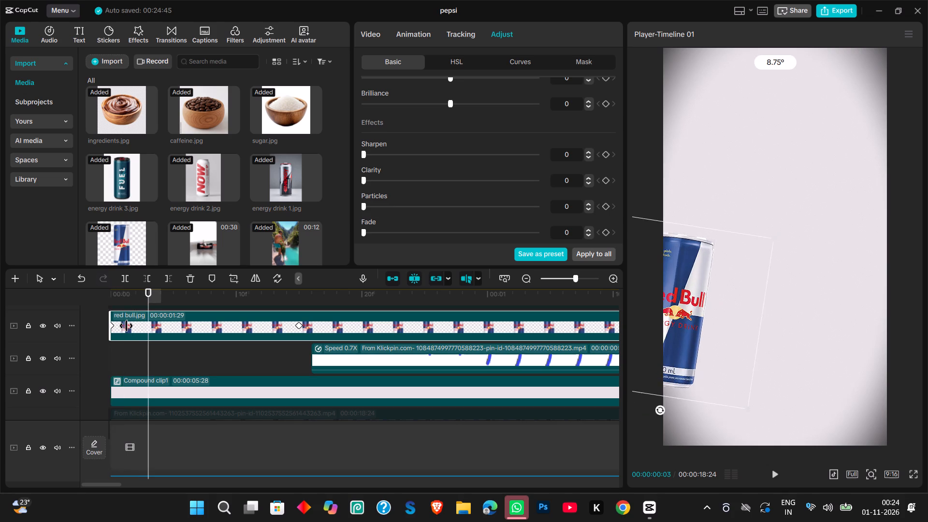
{"action": "key", "text": "Right"}
{"action": "key", "text": "Right"}
{"action": "key", "text": "Right"}
{"action": "key", "text": "Right"}
{"action": "key", "text": "Right"}
{"action": "key", "text": "Right"}
{"action": "key", "text": "Right"}
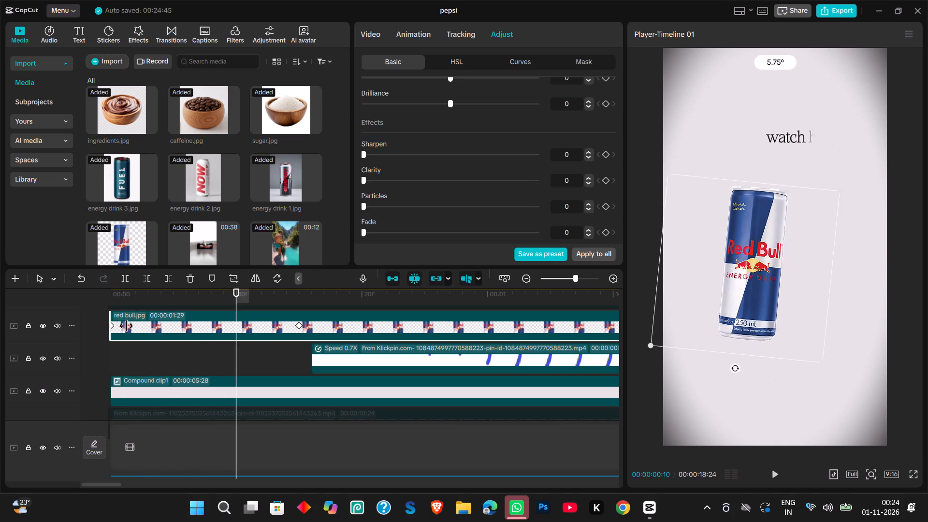
{"action": "key", "text": "Right"}
{"action": "key", "text": "Right"}
{"action": "key", "text": "Right"}
{"action": "key", "text": "Right"}
{"action": "key", "text": "Right"}
{"action": "key", "text": "Right"}
{"action": "key", "text": "Right"}
{"action": "key", "text": "Right"}
{"action": "key", "text": "Right"}
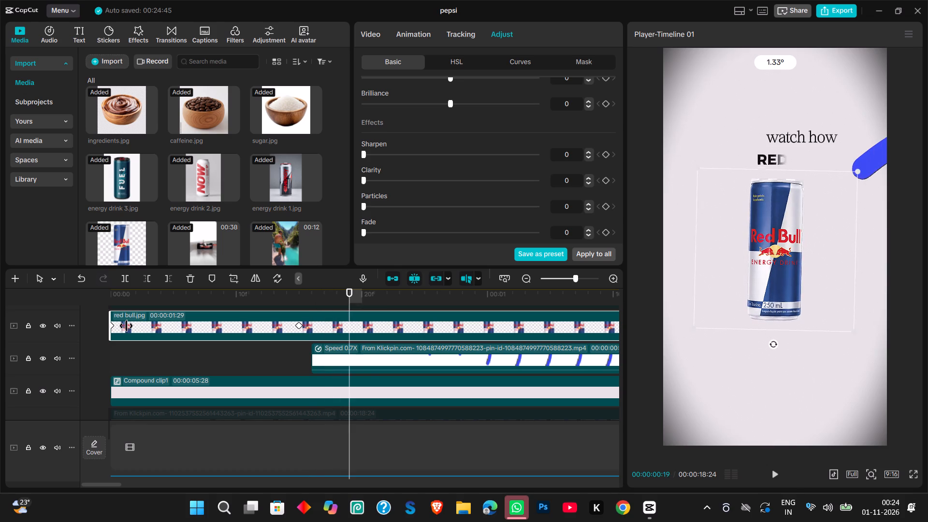
{"action": "key", "text": "Right"}
{"action": "key", "text": "Right"}
{"action": "key", "text": "Right"}
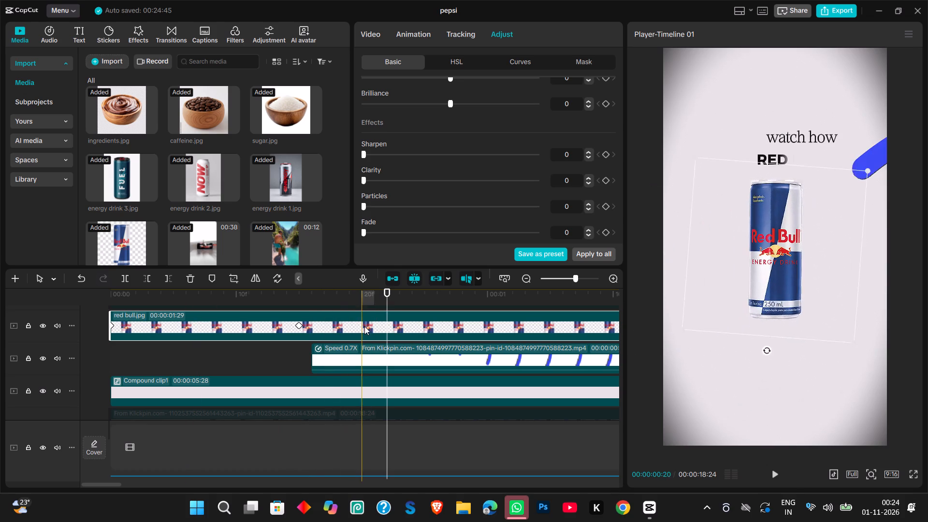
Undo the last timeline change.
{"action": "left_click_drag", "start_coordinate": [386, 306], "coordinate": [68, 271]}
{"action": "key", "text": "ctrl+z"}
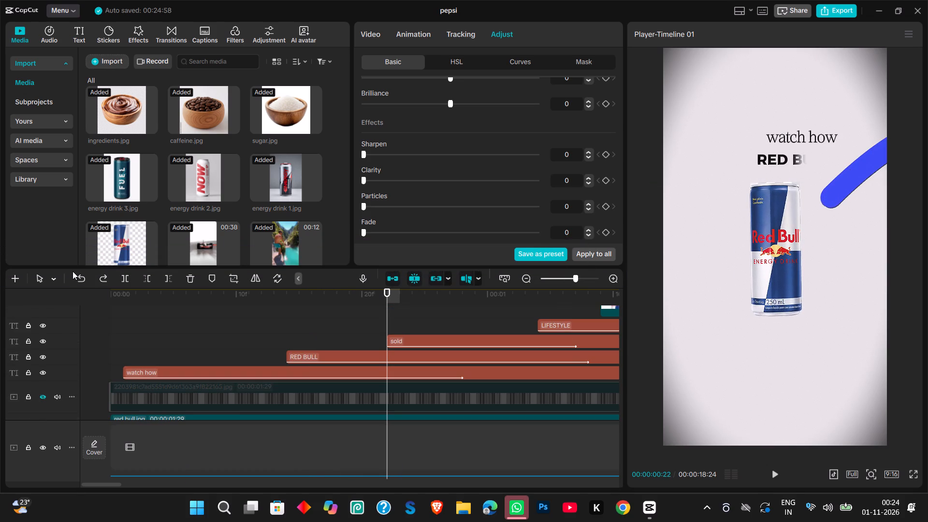
Return to the start and play the opening scene to check the can's motion and the text appearances.
{"action": "left_click_drag", "start_coordinate": [386, 292], "coordinate": [87, 286]}
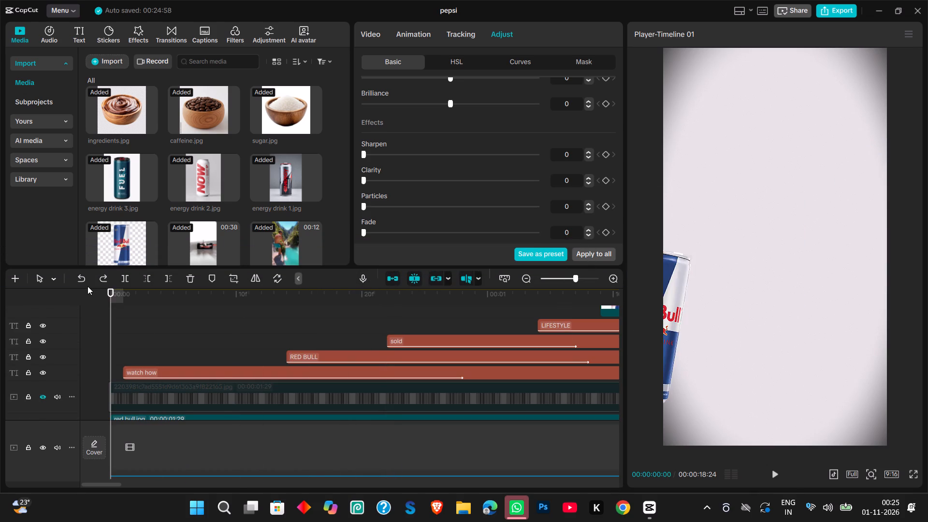
{"action": "scroll", "coordinate": [297, 329], "scroll_direction": "down", "scroll_amount": 7, "text": "ctrl"}
{"action": "scroll", "coordinate": [297, 329], "scroll_direction": "down", "scroll_amount": 1}
{"action": "scroll", "coordinate": [297, 329], "scroll_direction": "down", "scroll_amount": 2, "text": "ctrl"}
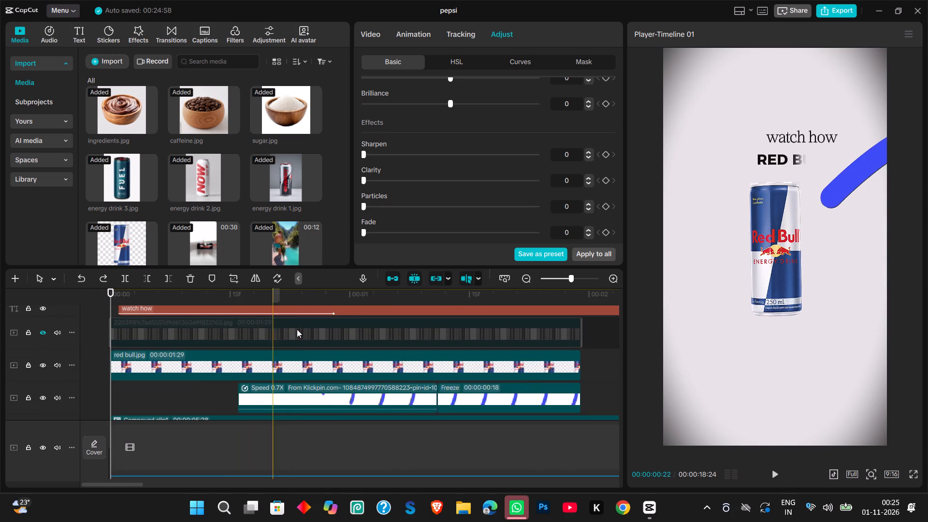
{"action": "scroll", "coordinate": [297, 329], "scroll_direction": "down", "scroll_amount": 5, "text": "ctrl"}
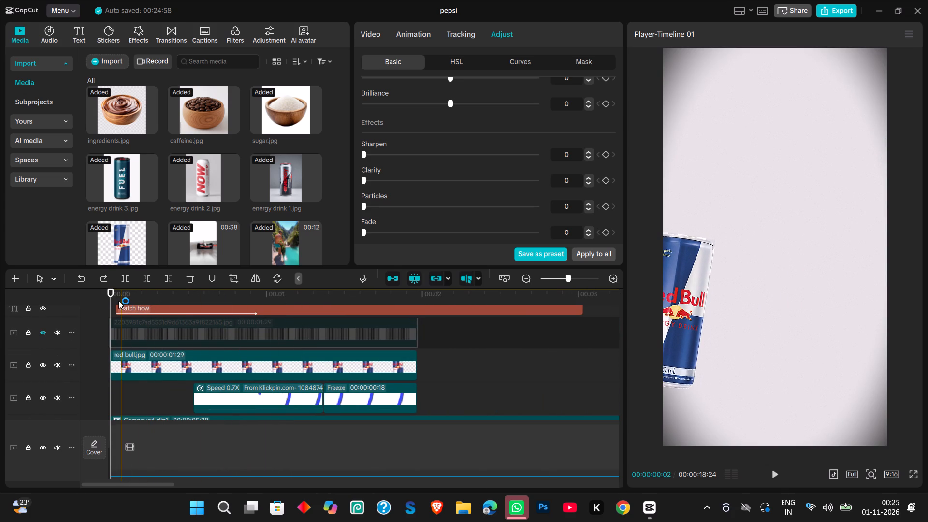
{"action": "key", "text": "space"}
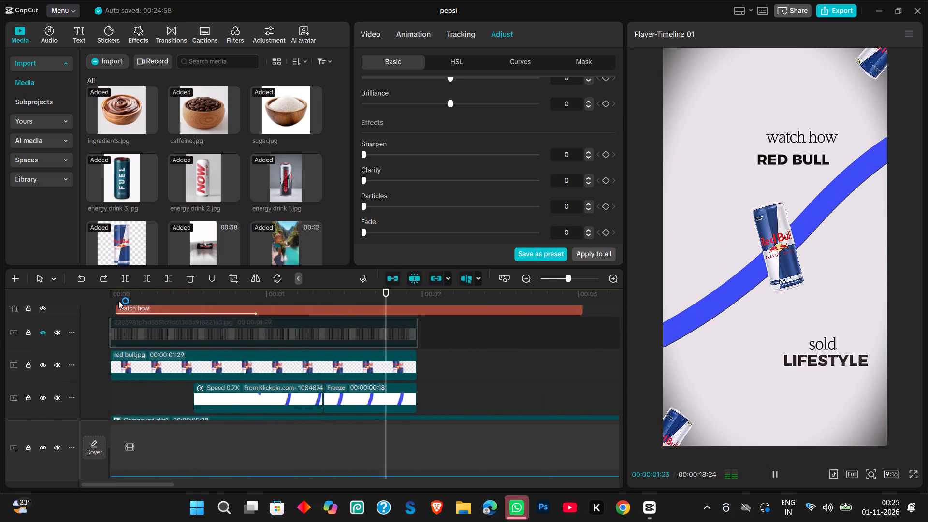
{"action": "key", "text": "space"}
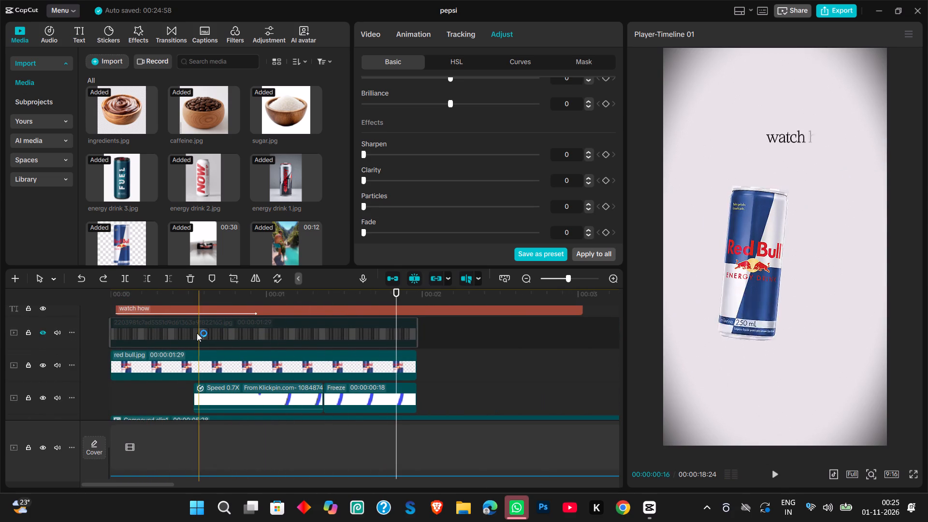
Move the "watch how" and "RED BULL" texts to the left side of the frame, with "RED BULL" directly beneath "watch how".
{"action": "scroll", "coordinate": [197, 333], "scroll_direction": "up", "scroll_amount": 1}
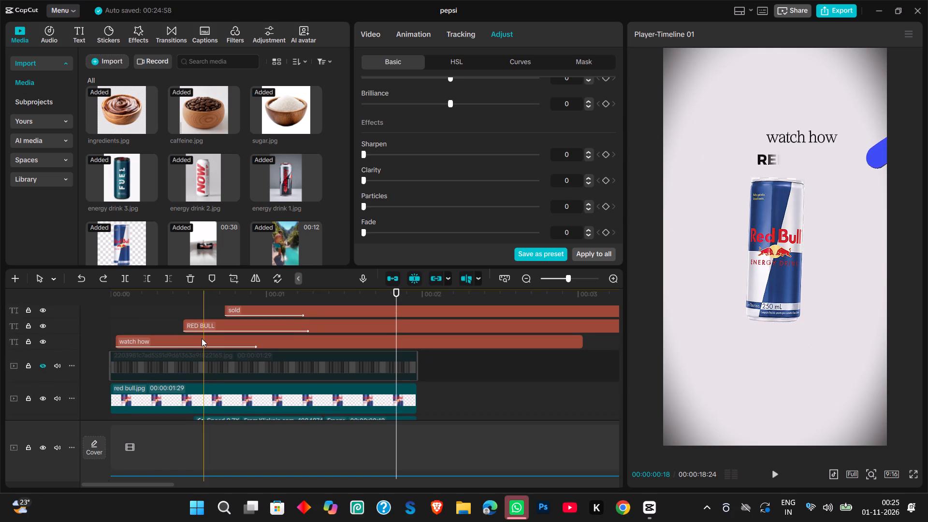
{"action": "left_click", "coordinate": [202, 338]}
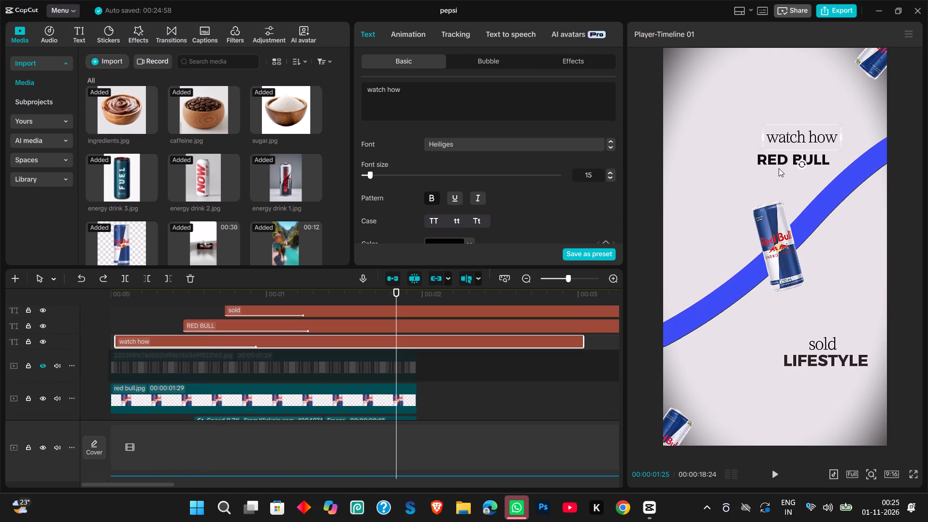
{"action": "left_click_drag", "start_coordinate": [798, 140], "coordinate": [708, 141]}
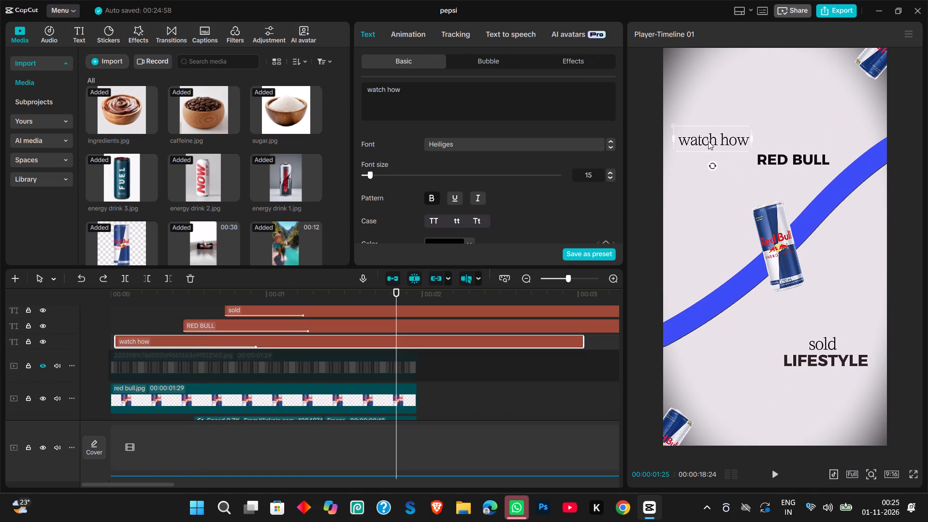
{"action": "left_click_drag", "start_coordinate": [708, 141], "coordinate": [705, 140]}
{"action": "left_click", "coordinate": [781, 159]}
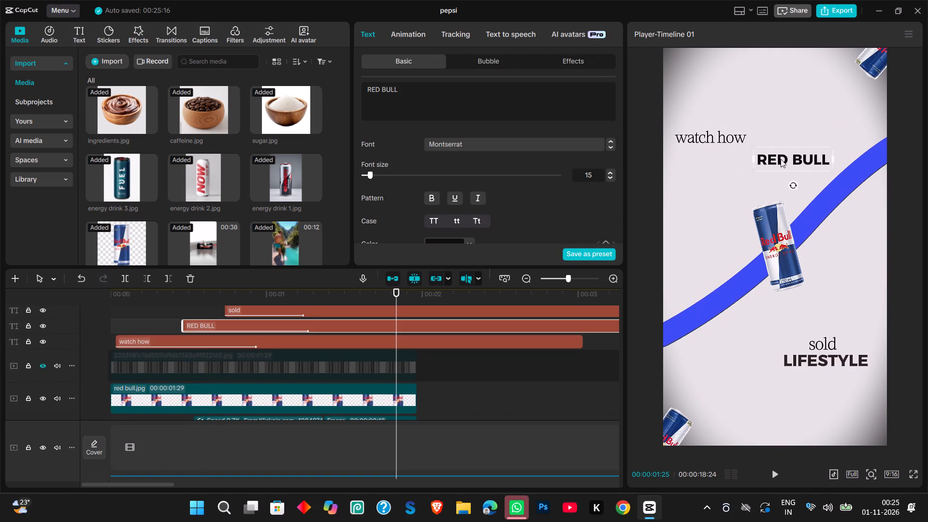
{"action": "left_click_drag", "start_coordinate": [781, 159], "coordinate": [700, 156]}
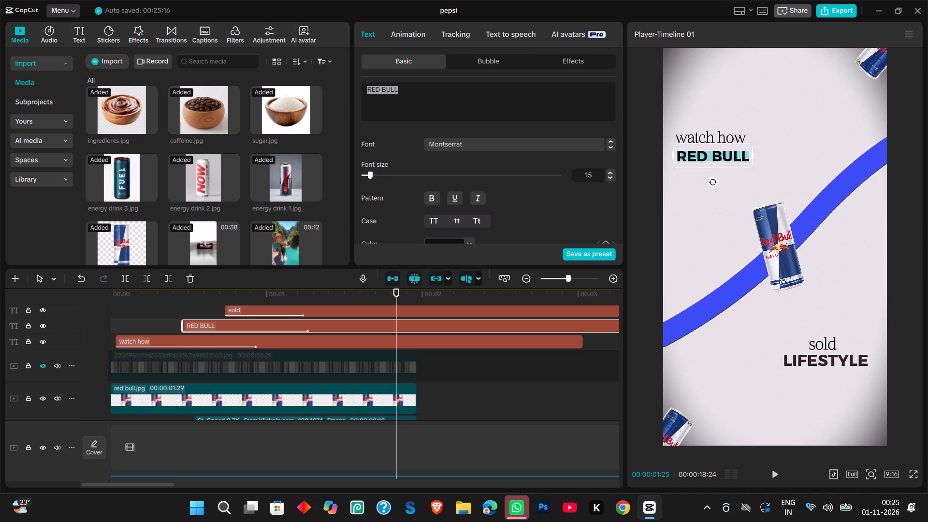
{"action": "left_click", "coordinate": [759, 125]}
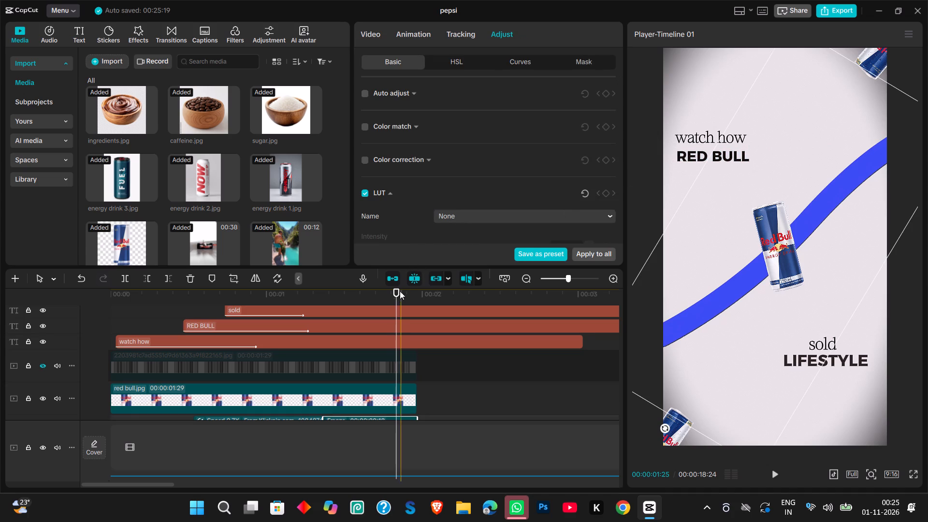
Play the video from the "RED BULL" text entrance through the "They sold Freedom" line to review the edit.
{"action": "left_click_drag", "start_coordinate": [397, 292], "coordinate": [194, 305]}
{"action": "key", "text": "space"}
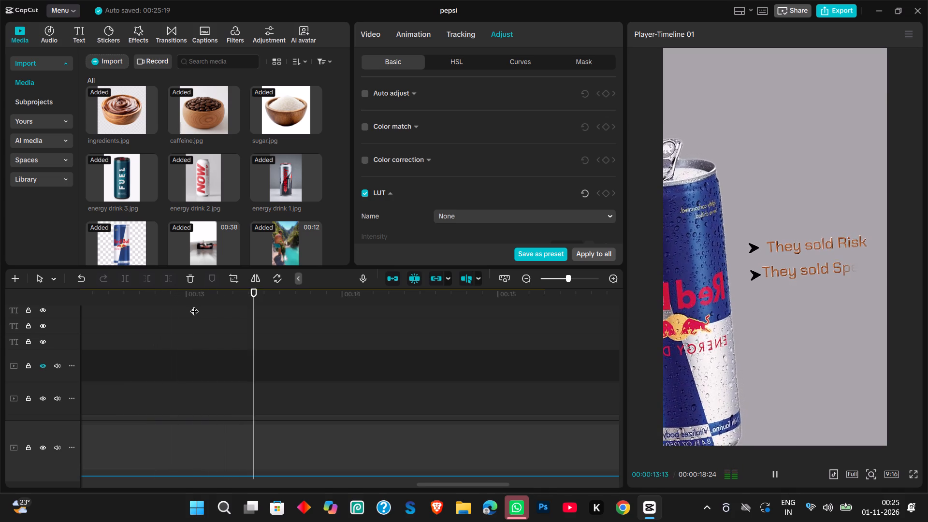
{"action": "key", "text": "space"}
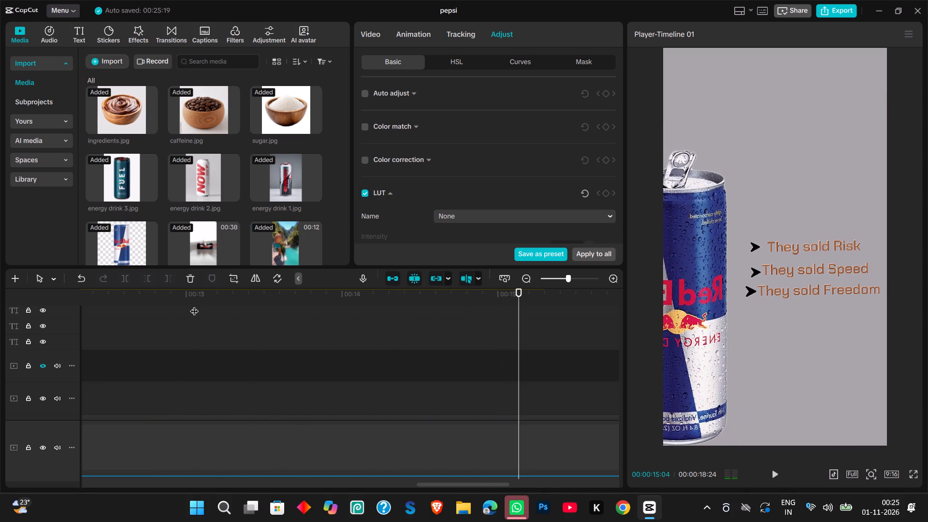
Replay the red bull 3.jpg scene in short bursts around its last second to examine where it should end.
{"action": "scroll", "coordinate": [500, 362], "scroll_direction": "up", "scroll_amount": 2}
{"action": "scroll", "coordinate": [500, 362], "scroll_direction": "down", "scroll_amount": 1}
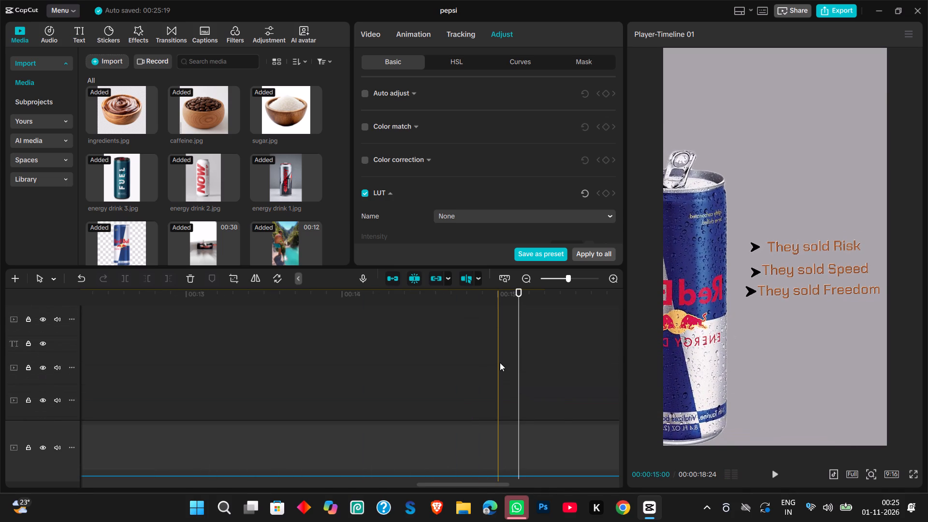
{"action": "scroll", "coordinate": [500, 362], "scroll_direction": "right", "scroll_amount": 1}
{"action": "scroll", "coordinate": [500, 362], "scroll_direction": "up", "scroll_amount": 2}
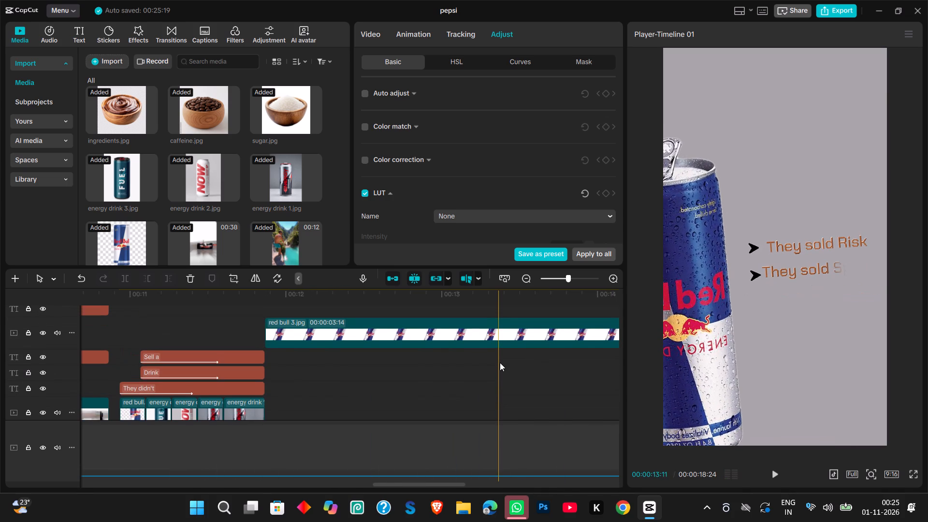
{"action": "key", "text": "space"}
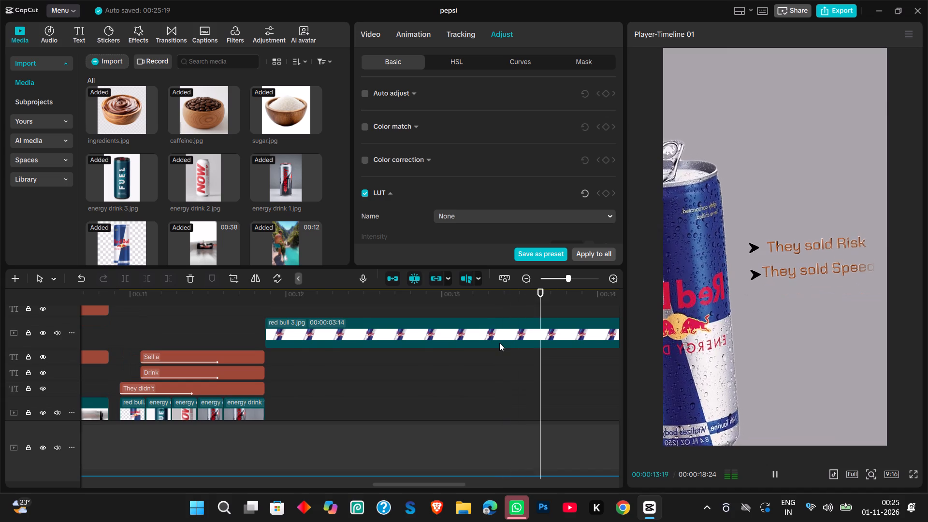
{"action": "key", "text": "space"}
{"action": "key", "text": "space"}
{"action": "key", "text": "space"}
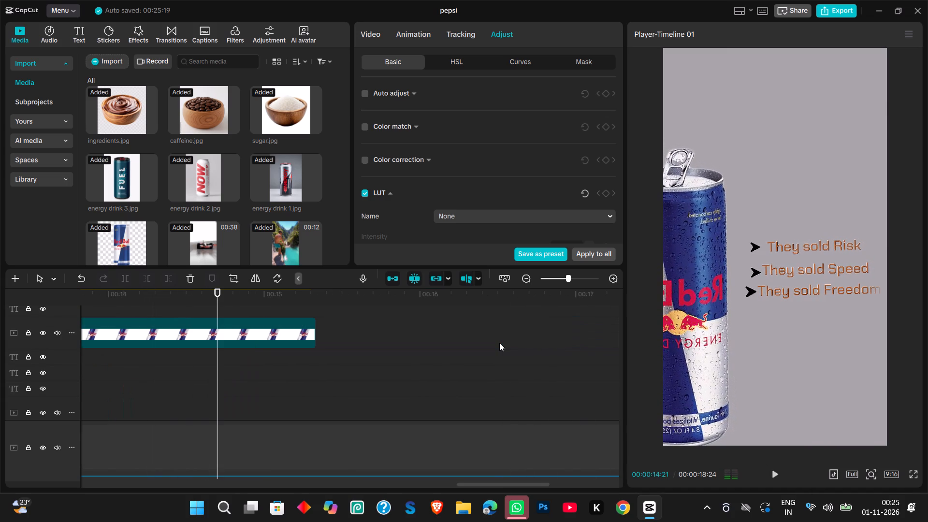
{"action": "key", "text": "space"}
{"action": "key", "text": "space"}
{"action": "key", "text": "space"}
{"action": "key", "text": "space"}
{"action": "key", "text": "space"}
{"action": "key", "text": "space"}
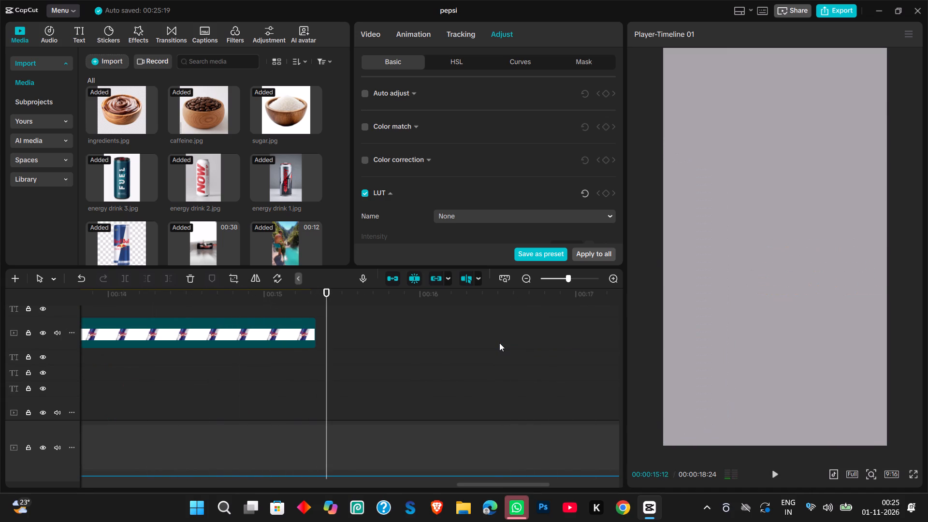
{"action": "left_click_drag", "start_coordinate": [328, 295], "coordinate": [270, 294]}
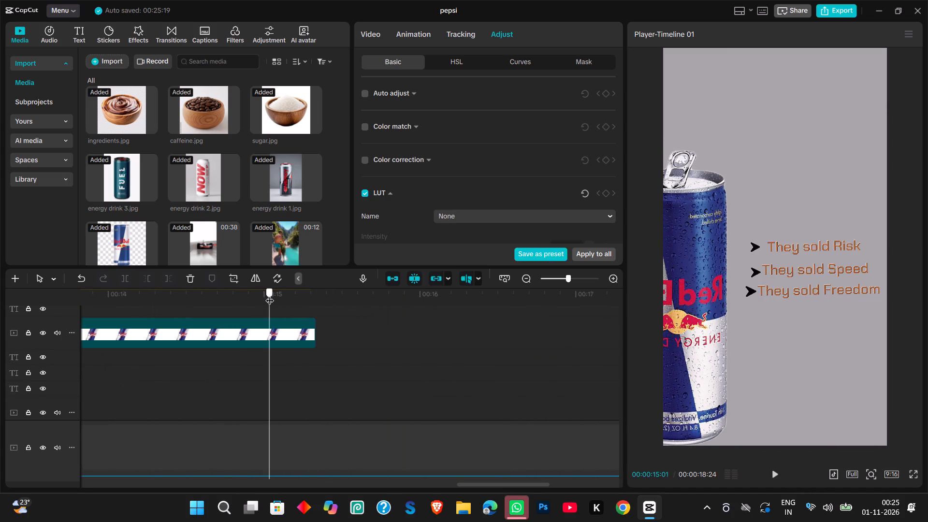
{"action": "left_click_drag", "start_coordinate": [270, 294], "coordinate": [217, 291]}
{"action": "key", "text": "space"}
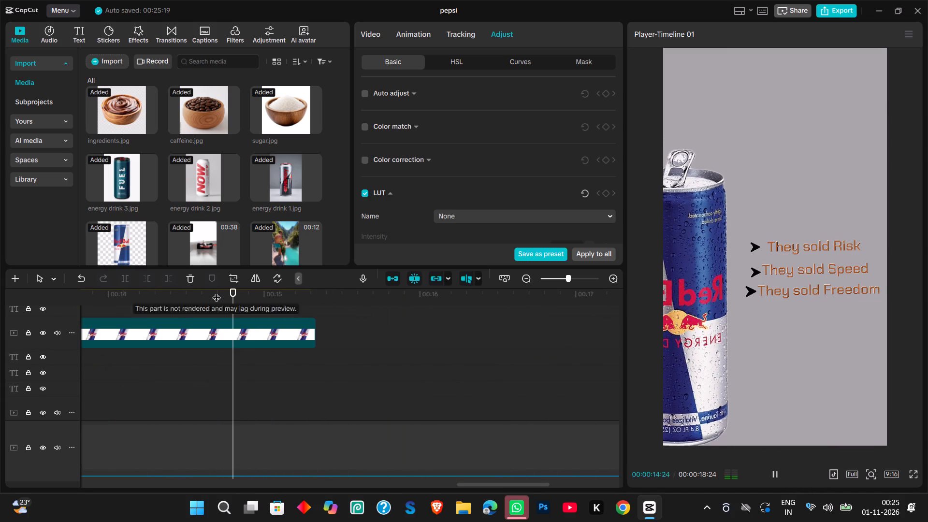
{"action": "key", "text": "space"}
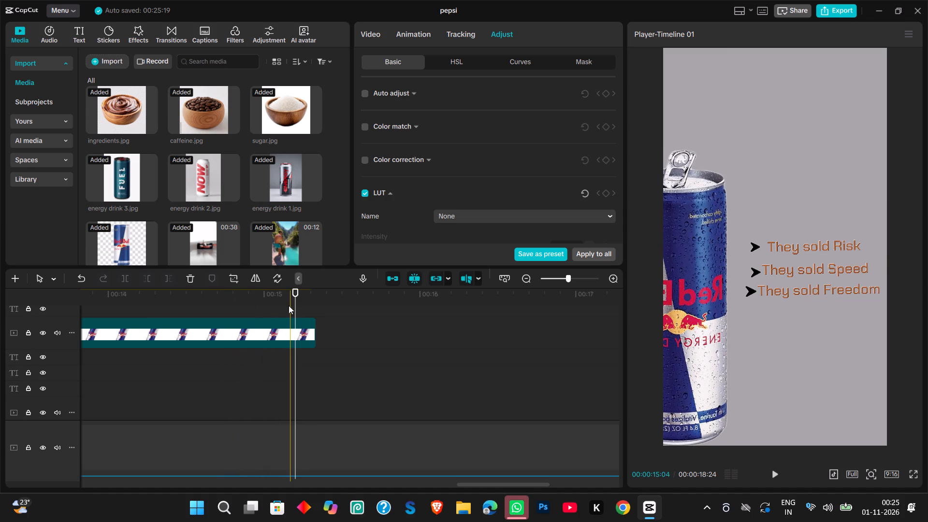
Split the red bull 3.jpg clip at 00:00:15:06 and delete the part after the cut.
{"action": "left_click", "coordinate": [295, 330]}
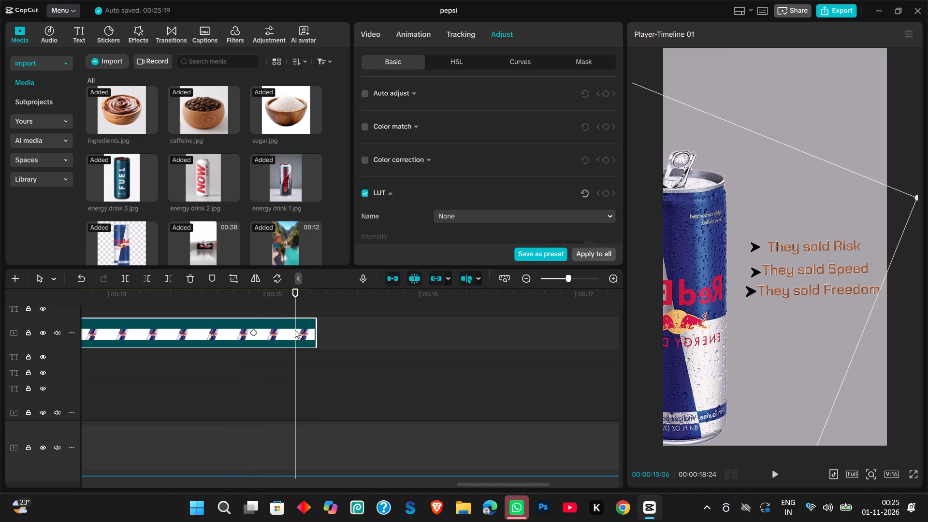
{"action": "key", "text": "ctrl+b"}
{"action": "key", "text": "Delete"}
Delete the hidden video clip on the track directly above the "They sold" text clip.
{"action": "scroll", "coordinate": [295, 330], "scroll_direction": "up", "scroll_amount": 1}
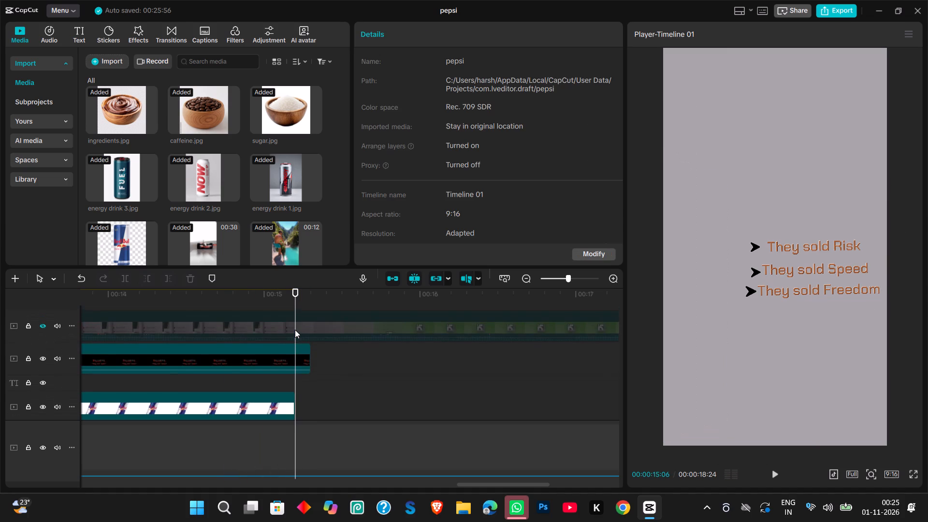
{"action": "scroll", "coordinate": [337, 323], "scroll_direction": "left", "scroll_amount": 1}
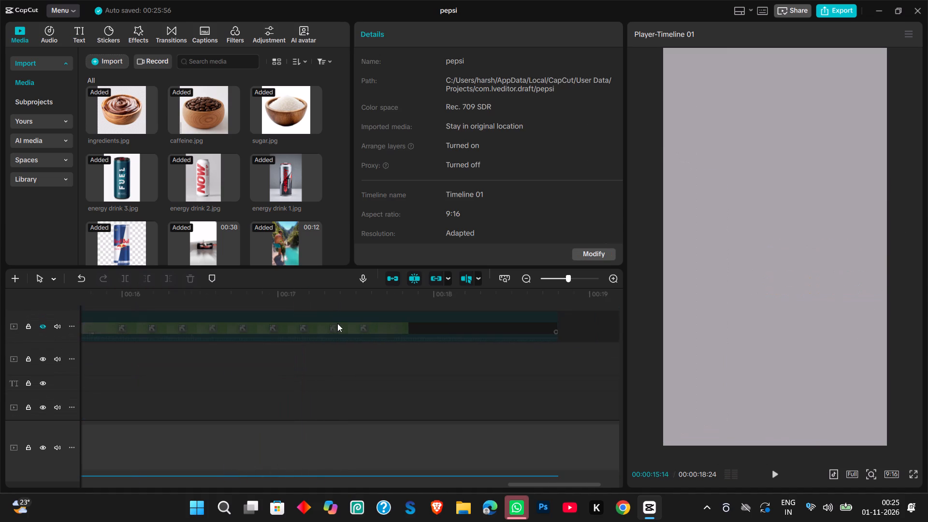
{"action": "scroll", "coordinate": [301, 324], "scroll_direction": "right", "scroll_amount": 1}
{"action": "left_click", "coordinate": [343, 327]}
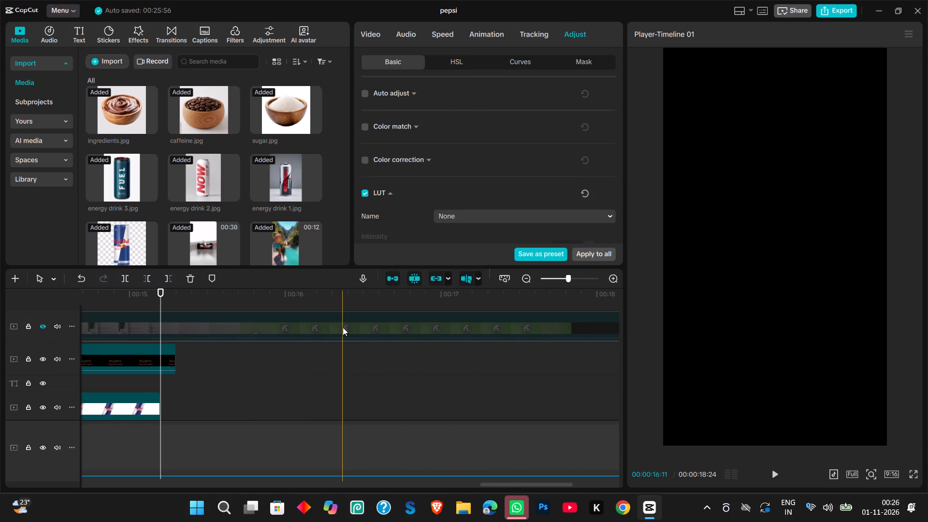
{"action": "key", "text": "Delete"}
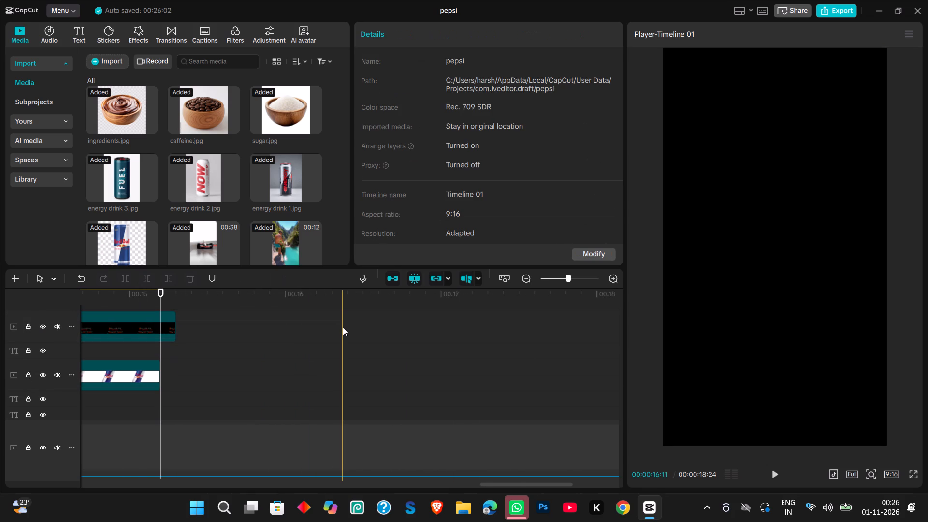
Trim the end of the "They sold" text clip to the playhead at 00:00:15:06.
{"action": "left_click", "coordinate": [169, 314]}
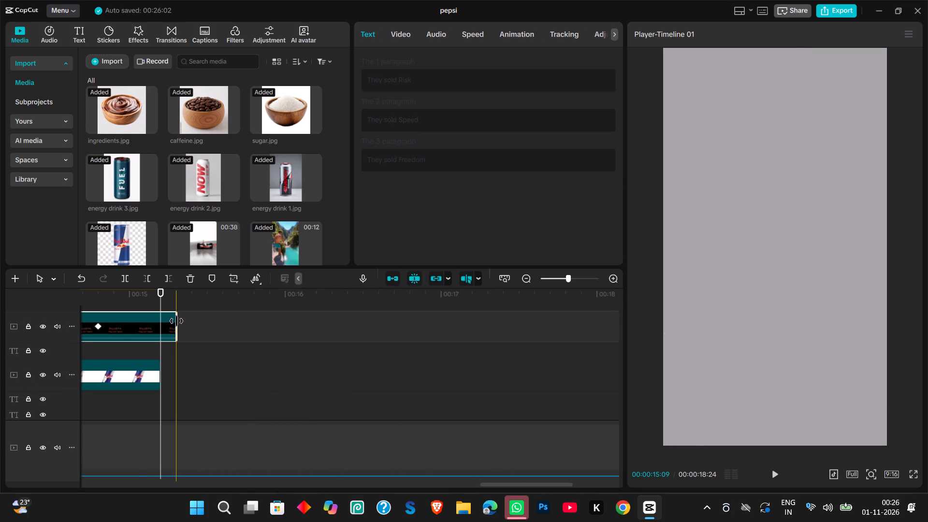
{"action": "left_click_drag", "start_coordinate": [176, 321], "coordinate": [159, 326]}
Split the orange background vector clip at 00:00:15:06 and delete the part after the cut.
{"action": "scroll", "coordinate": [159, 326], "scroll_direction": "down", "scroll_amount": 1}
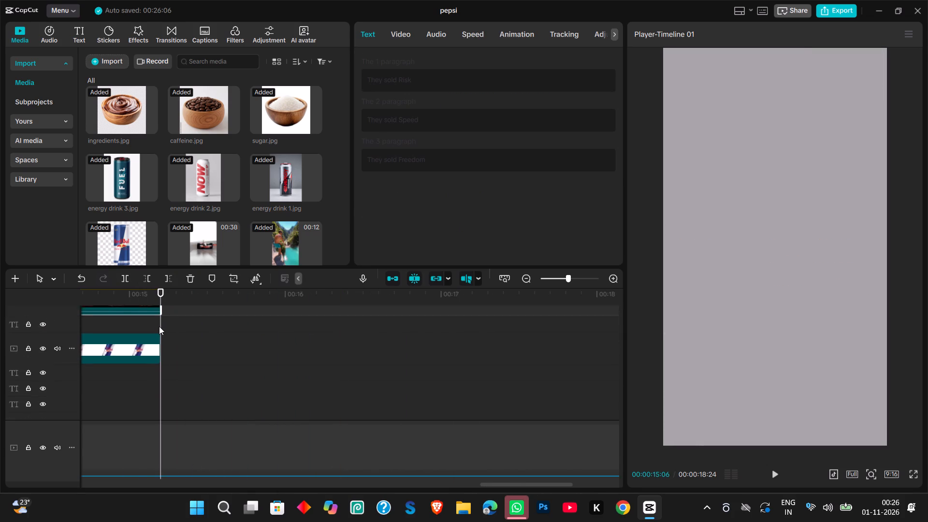
{"action": "scroll", "coordinate": [159, 326], "scroll_direction": "down", "scroll_amount": 1}
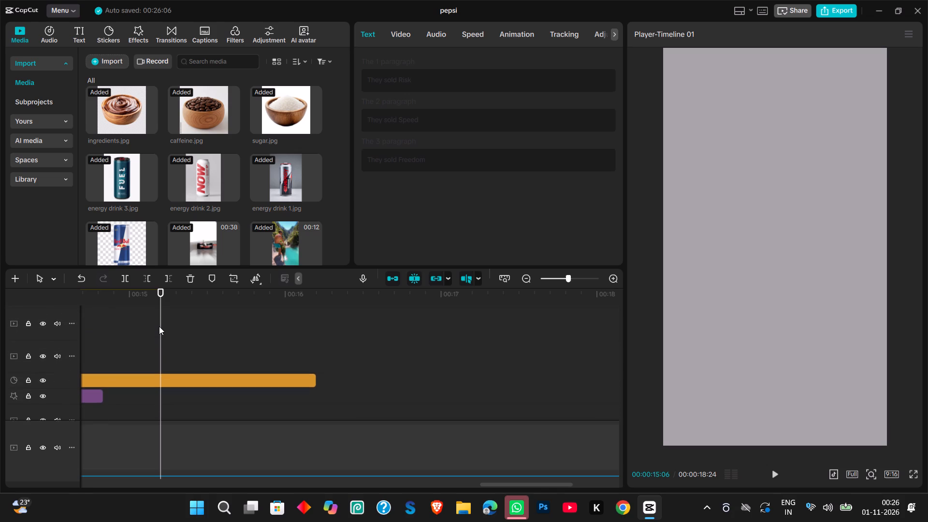
{"action": "left_click", "coordinate": [160, 375]}
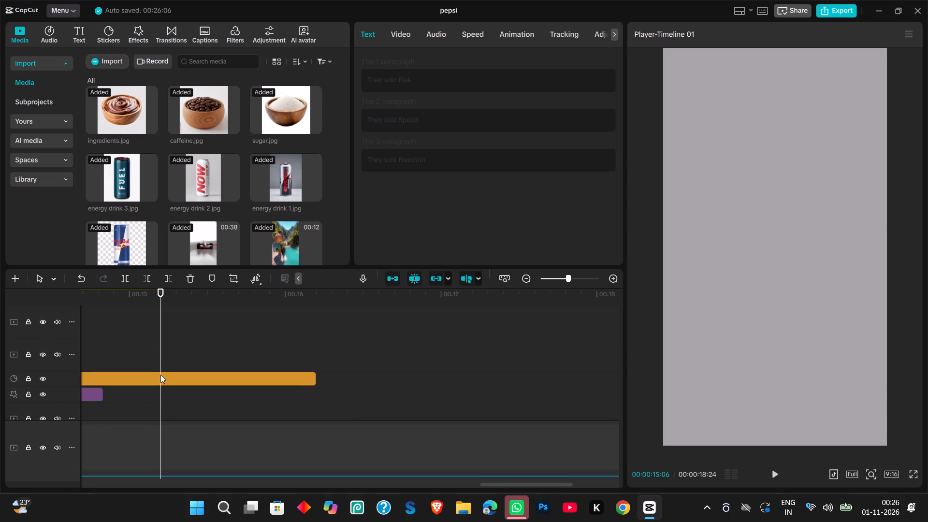
{"action": "key", "text": "ctrl+b"}
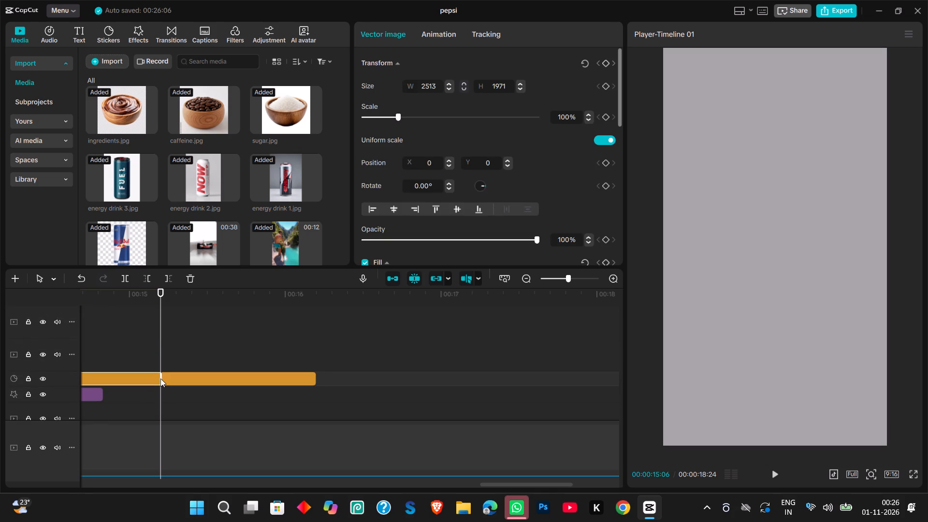
{"action": "key", "text": "Delete"}
Trim the end of the hidden reference video clip above the main track to about 00:00:15:05.
{"action": "scroll", "coordinate": [160, 378], "scroll_direction": "down", "scroll_amount": 2}
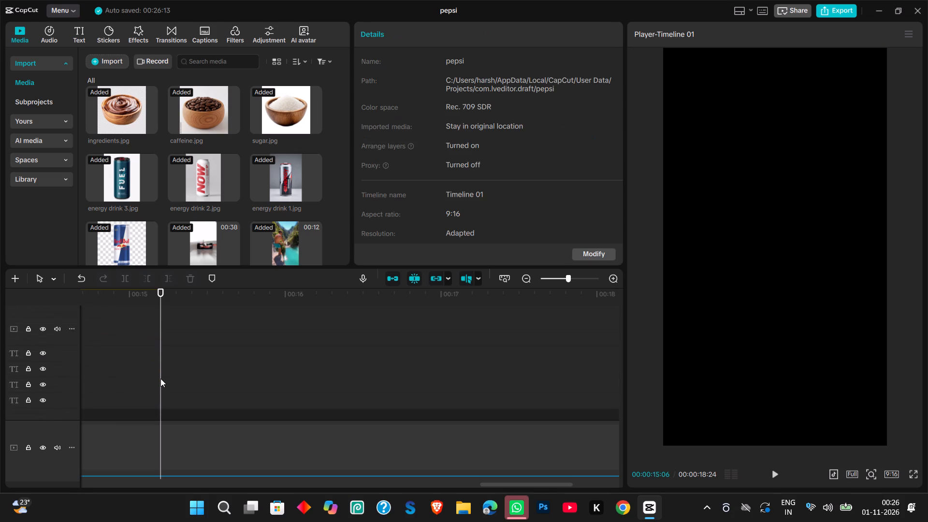
{"action": "scroll", "coordinate": [160, 378], "scroll_direction": "down", "scroll_amount": 2}
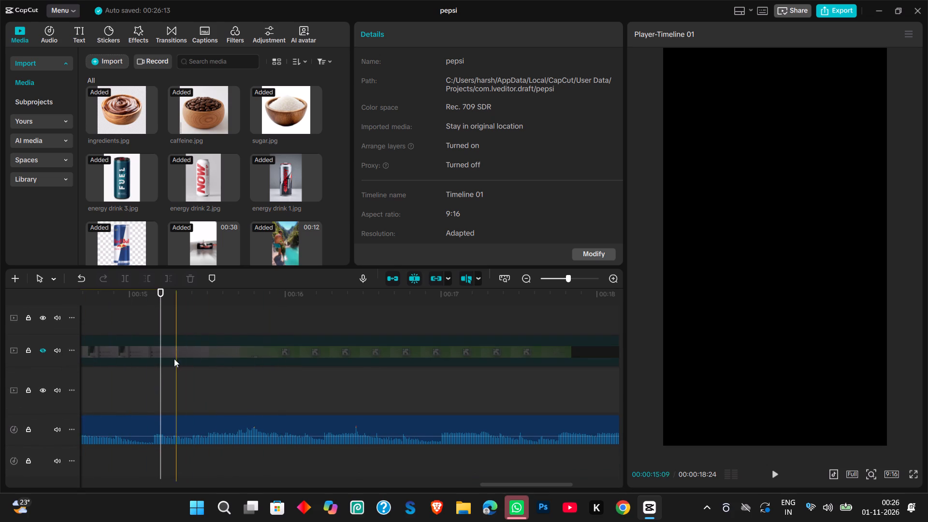
{"action": "scroll", "coordinate": [291, 355], "scroll_direction": "left", "scroll_amount": 1}
{"action": "left_click", "coordinate": [464, 349]}
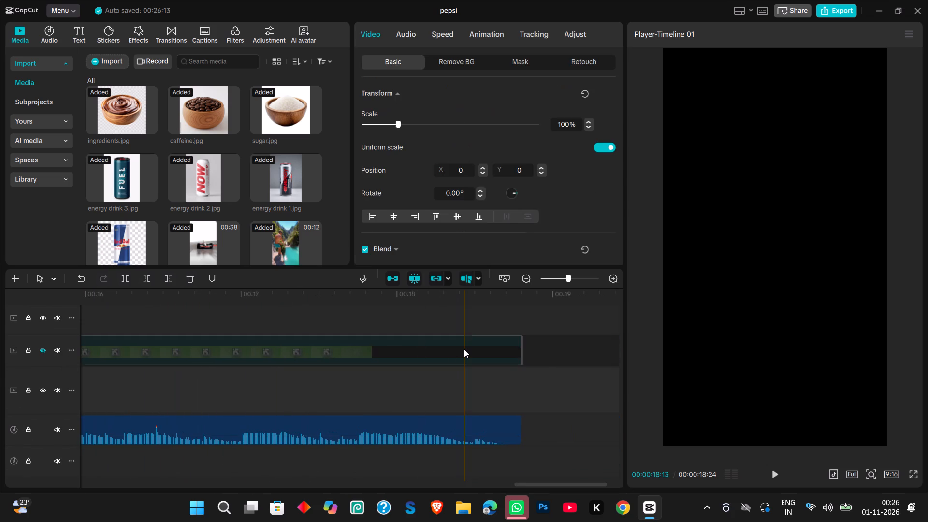
{"action": "left_click_drag", "start_coordinate": [523, 354], "coordinate": [188, 363]}
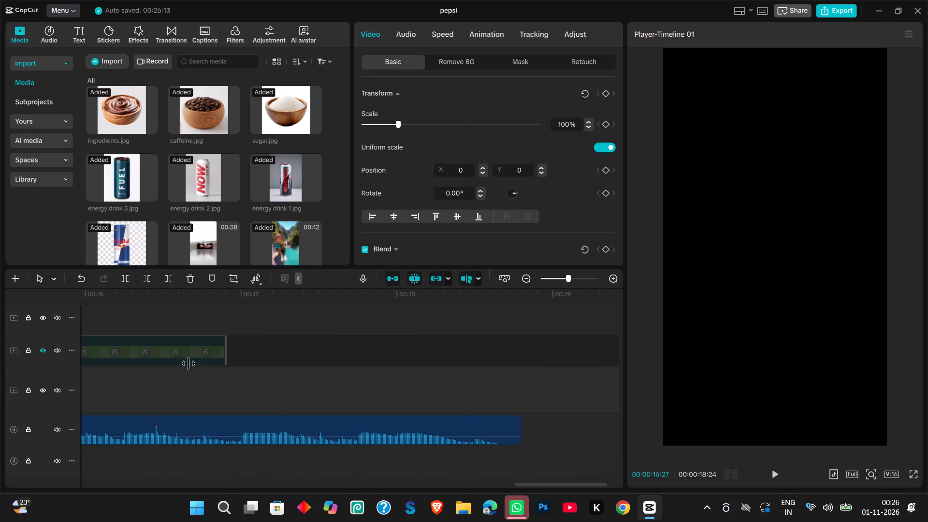
{"action": "left_click_drag", "start_coordinate": [188, 363], "coordinate": [257, 380]}
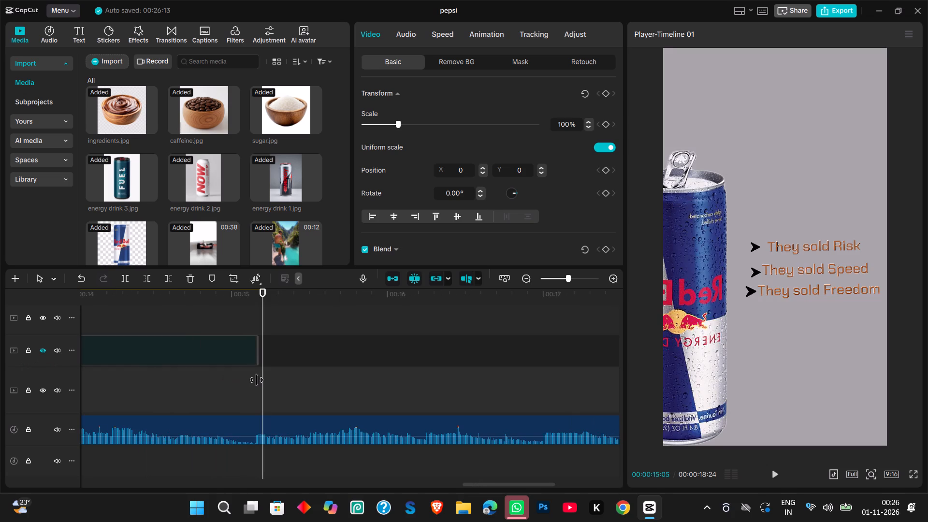
{"action": "left_click_drag", "start_coordinate": [257, 380], "coordinate": [253, 378]}
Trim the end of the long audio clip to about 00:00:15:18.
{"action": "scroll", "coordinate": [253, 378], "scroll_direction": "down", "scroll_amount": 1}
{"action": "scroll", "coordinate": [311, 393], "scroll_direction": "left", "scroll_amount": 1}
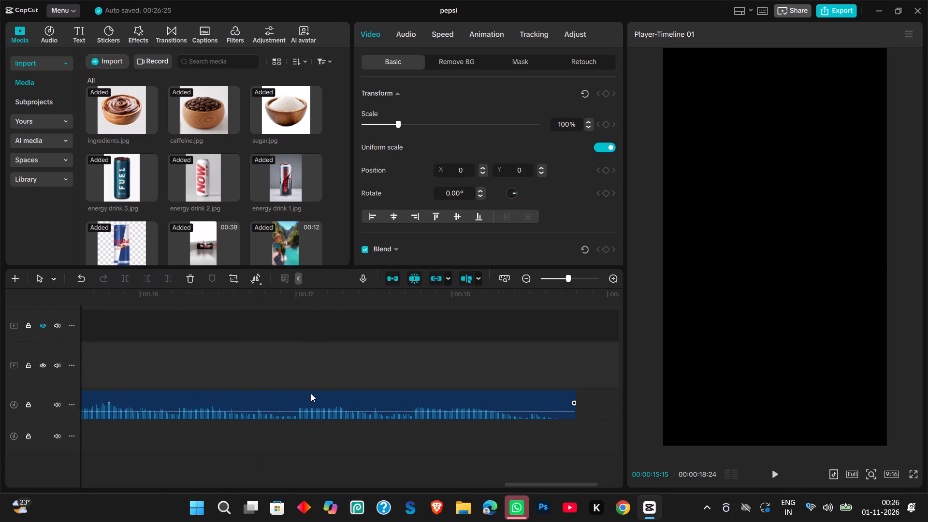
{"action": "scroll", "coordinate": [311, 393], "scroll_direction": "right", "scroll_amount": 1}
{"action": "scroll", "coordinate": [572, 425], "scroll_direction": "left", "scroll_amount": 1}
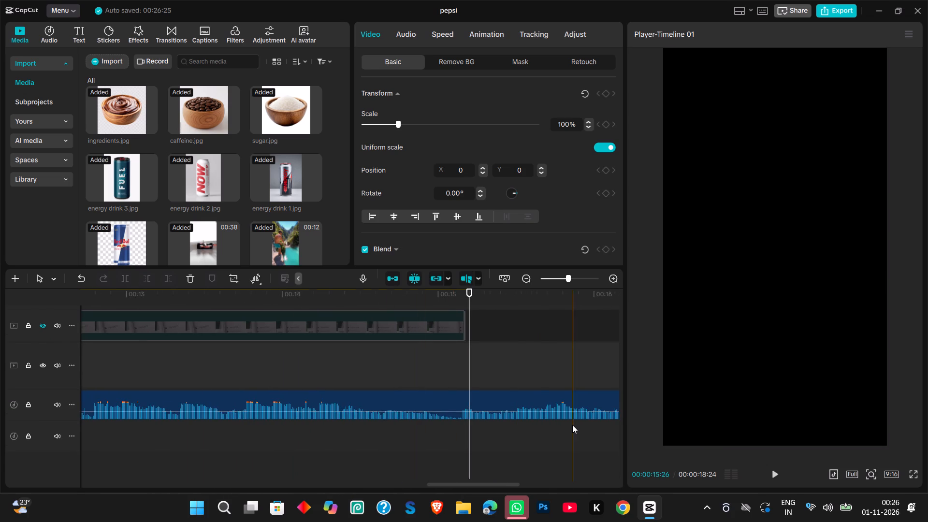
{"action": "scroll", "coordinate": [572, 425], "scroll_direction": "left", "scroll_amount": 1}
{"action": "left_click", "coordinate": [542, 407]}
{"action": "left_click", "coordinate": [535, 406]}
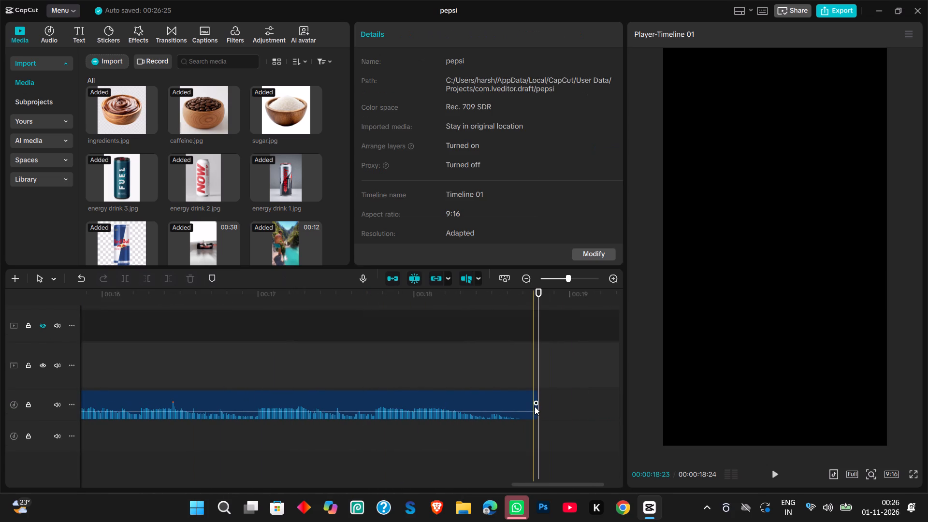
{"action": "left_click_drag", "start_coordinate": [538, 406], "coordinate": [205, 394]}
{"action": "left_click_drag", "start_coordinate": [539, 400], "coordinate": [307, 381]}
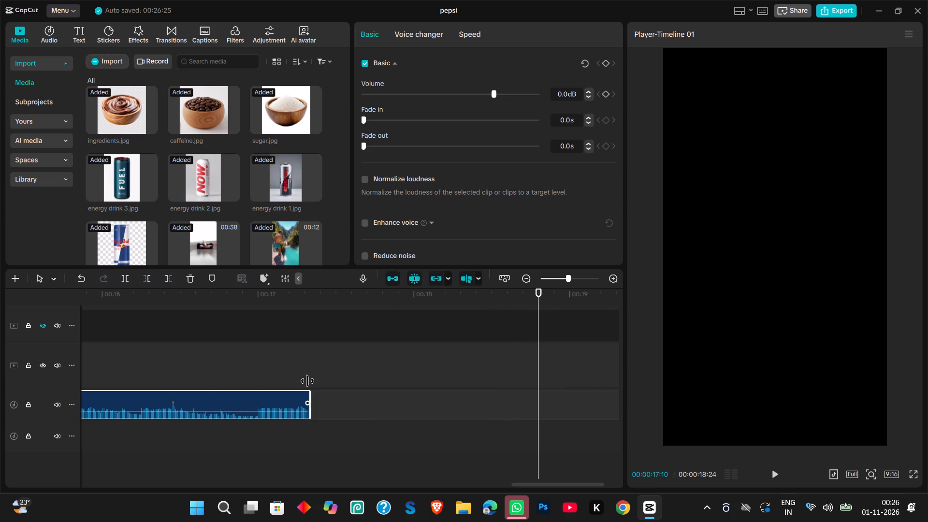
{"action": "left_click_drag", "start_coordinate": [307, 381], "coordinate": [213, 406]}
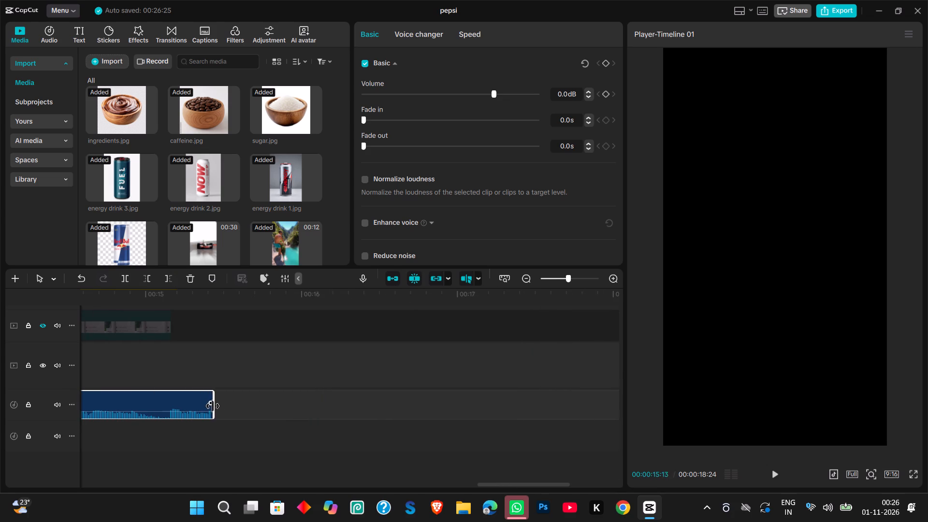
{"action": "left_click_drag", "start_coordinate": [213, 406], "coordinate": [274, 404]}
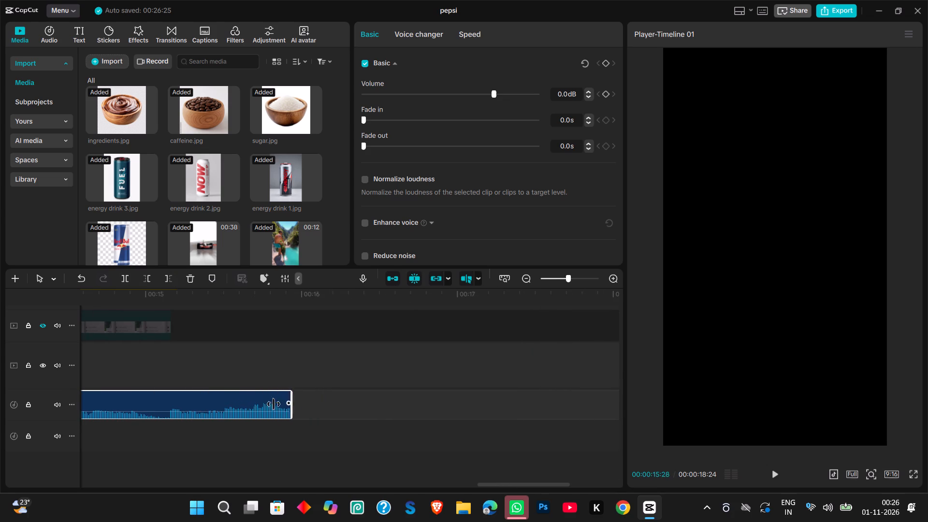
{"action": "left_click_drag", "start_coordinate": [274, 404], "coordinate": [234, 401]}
Shorten the long audio clip to end at 00:00:15:06, level with the hidden reference video's end.
{"action": "scroll", "coordinate": [234, 401], "scroll_direction": "up", "scroll_amount": 1}
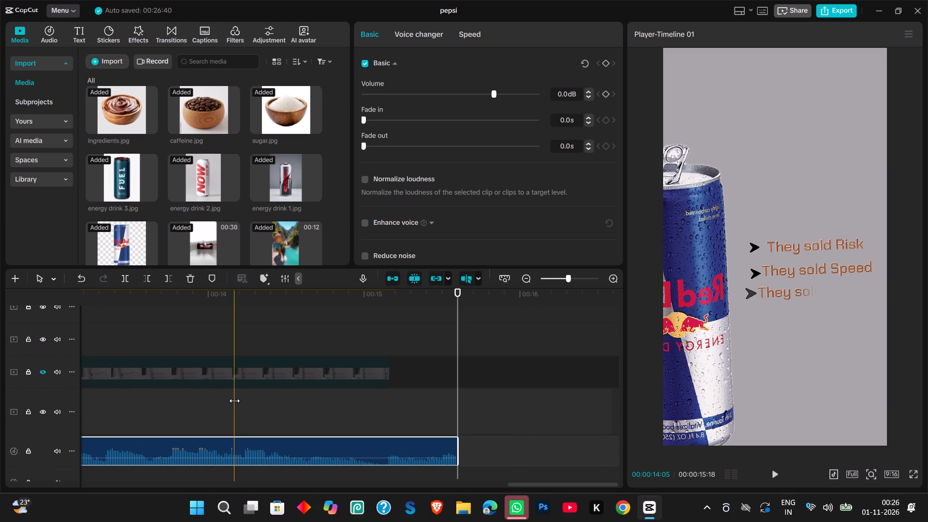
{"action": "scroll", "coordinate": [234, 401], "scroll_direction": "up", "scroll_amount": 1}
{"action": "scroll", "coordinate": [407, 407], "scroll_direction": "up", "scroll_amount": 1}
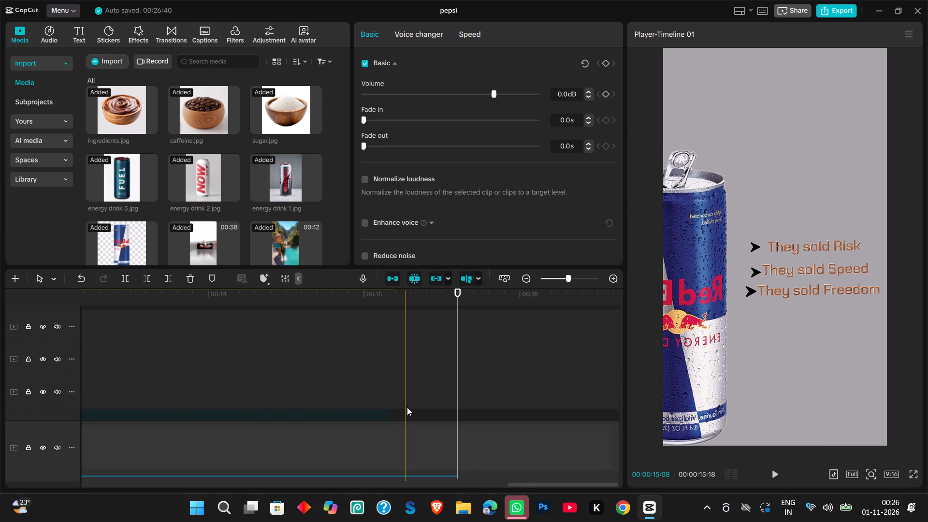
{"action": "scroll", "coordinate": [407, 407], "scroll_direction": "up", "scroll_amount": 1}
{"action": "scroll", "coordinate": [407, 407], "scroll_direction": "down", "scroll_amount": 1}
{"action": "scroll", "coordinate": [407, 407], "scroll_direction": "up", "scroll_amount": 1}
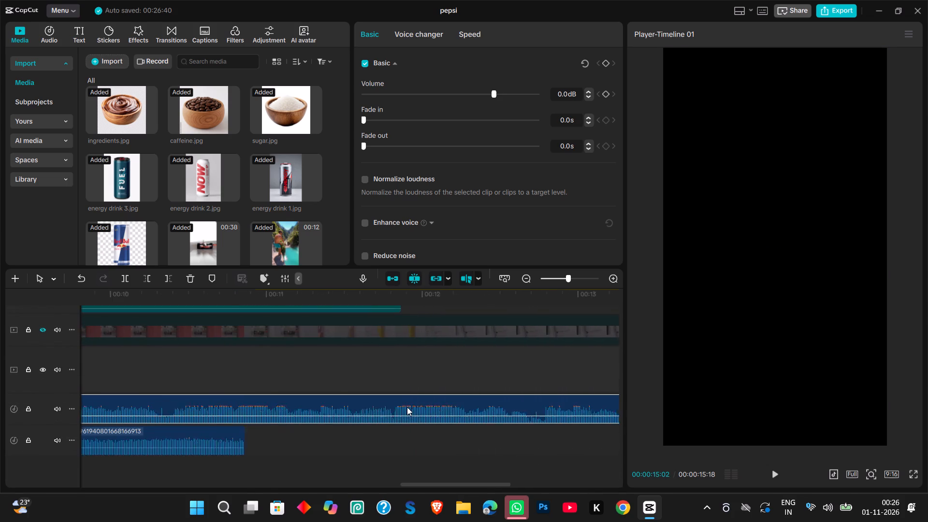
{"action": "scroll", "coordinate": [407, 407], "scroll_direction": "up", "scroll_amount": 1}
{"action": "scroll", "coordinate": [407, 407], "scroll_direction": "left", "scroll_amount": 1}
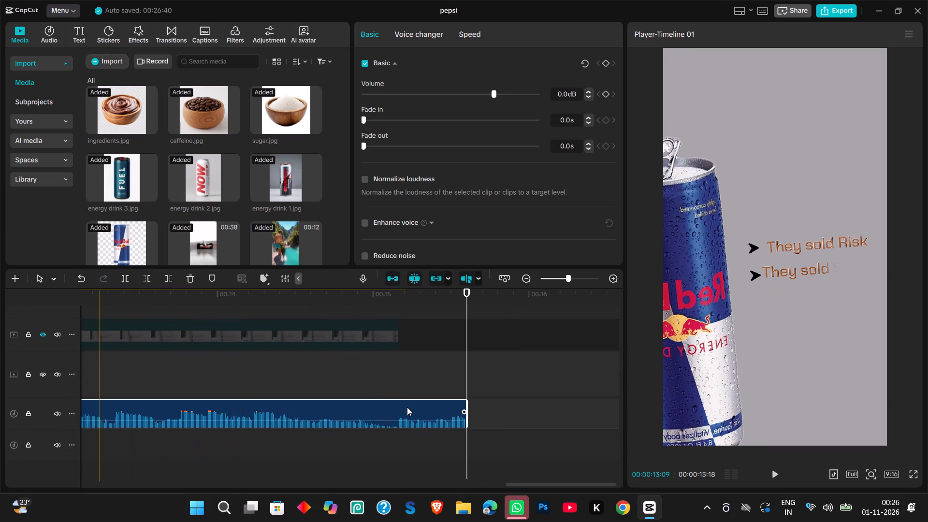
{"action": "left_click_drag", "start_coordinate": [460, 415], "coordinate": [391, 413]}
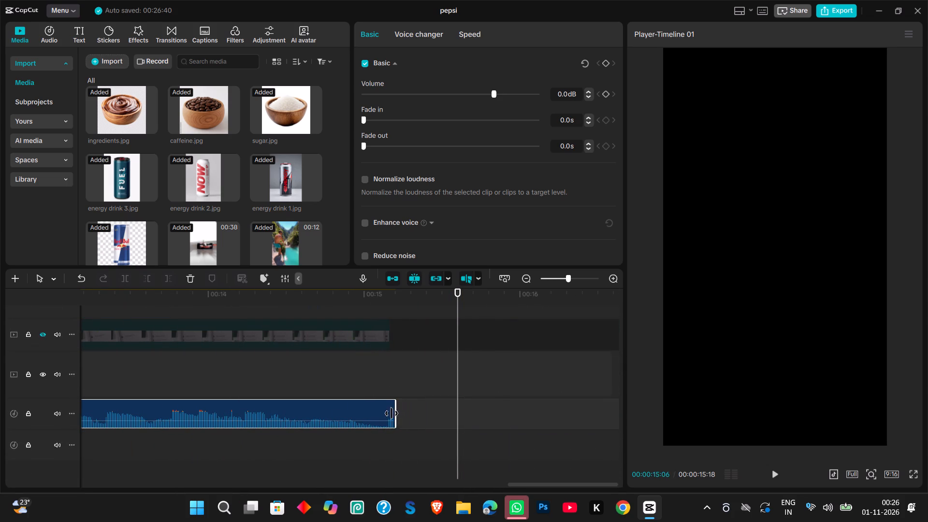
{"action": "left_click_drag", "start_coordinate": [391, 413], "coordinate": [389, 413]}
Play the timeline from the beginning to review the whole video with its trimmed ending.
{"action": "left_click_drag", "start_coordinate": [457, 299], "coordinate": [61, 285]}
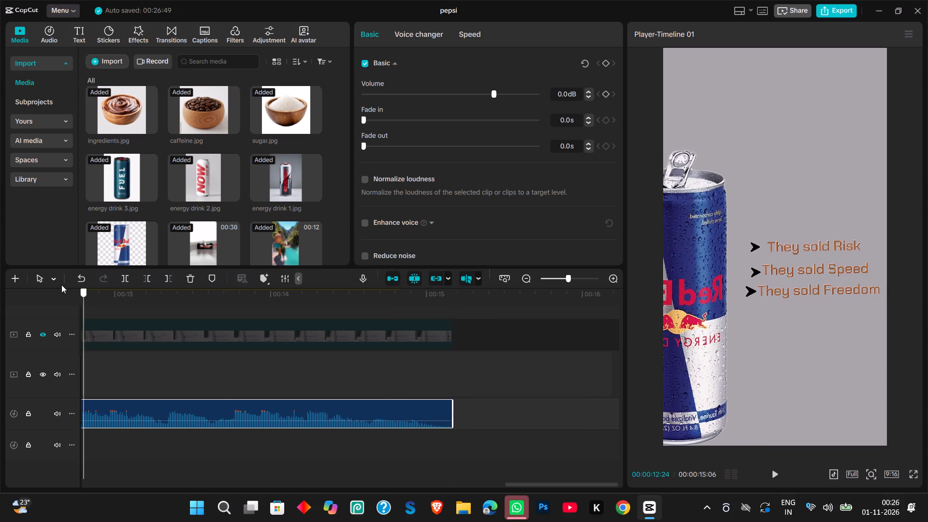
{"action": "left_click_drag", "start_coordinate": [61, 285], "coordinate": [0, 287]}
{"action": "scroll", "coordinate": [141, 361], "scroll_direction": "right", "scroll_amount": 4}
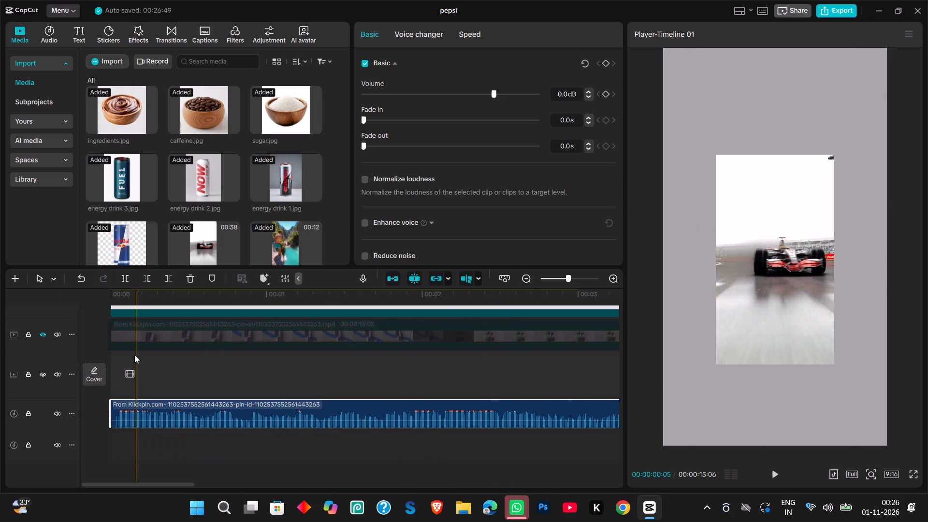
{"action": "left_click", "coordinate": [109, 323]}
{"action": "key", "text": "space"}
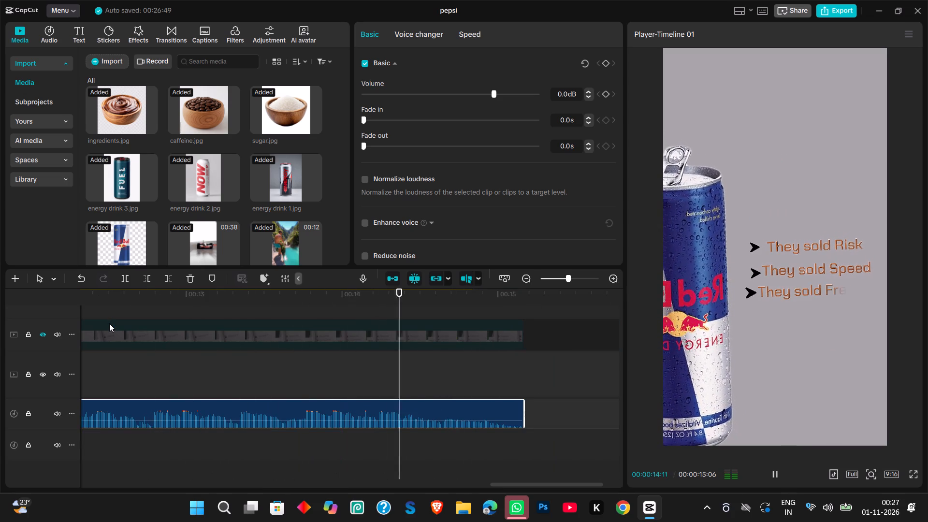
{"action": "key", "text": "space"}
{"action": "key", "text": "space"}
{"action": "key", "text": "space"}
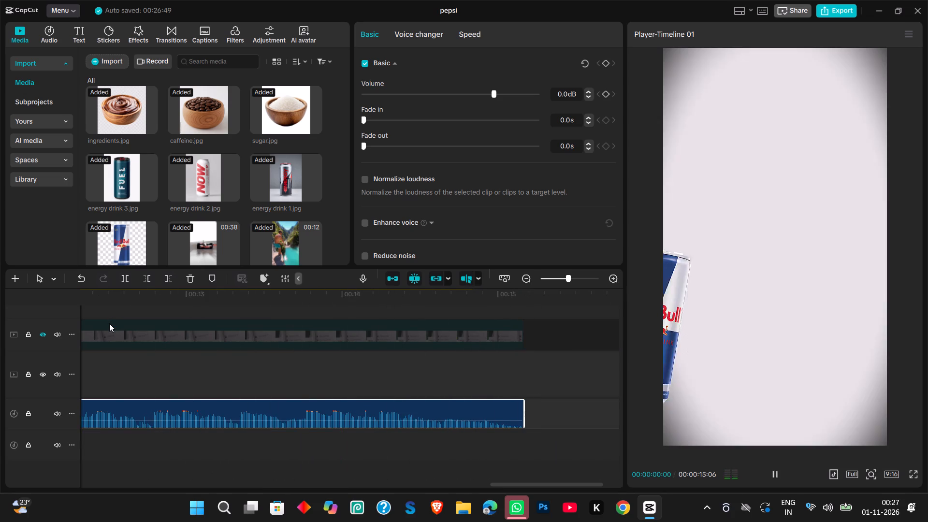
{"action": "key", "text": "space"}
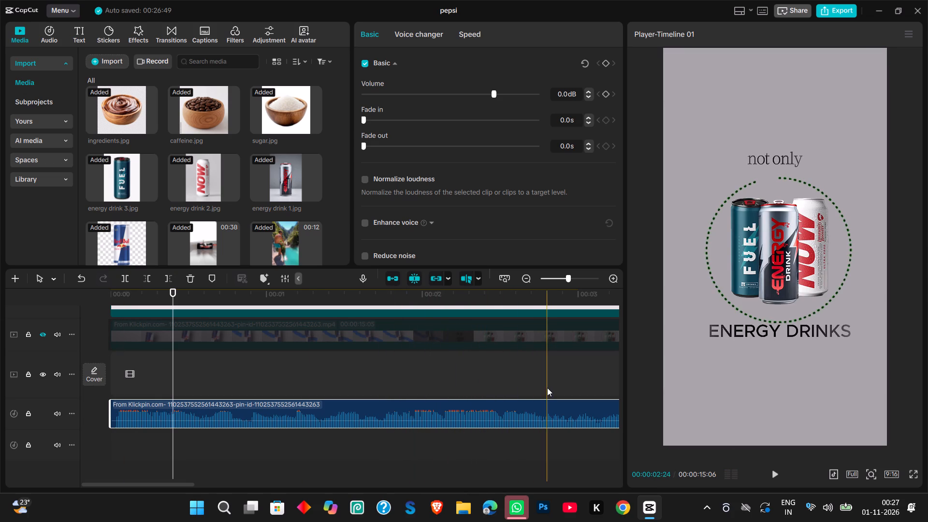
Break Compound clip13 and its nested Compound clip11 and Compound clip12 back into the "not only" and "ENERGY DRINKS" text clips.
{"action": "scroll", "coordinate": [488, 379], "scroll_direction": "up", "scroll_amount": 2}
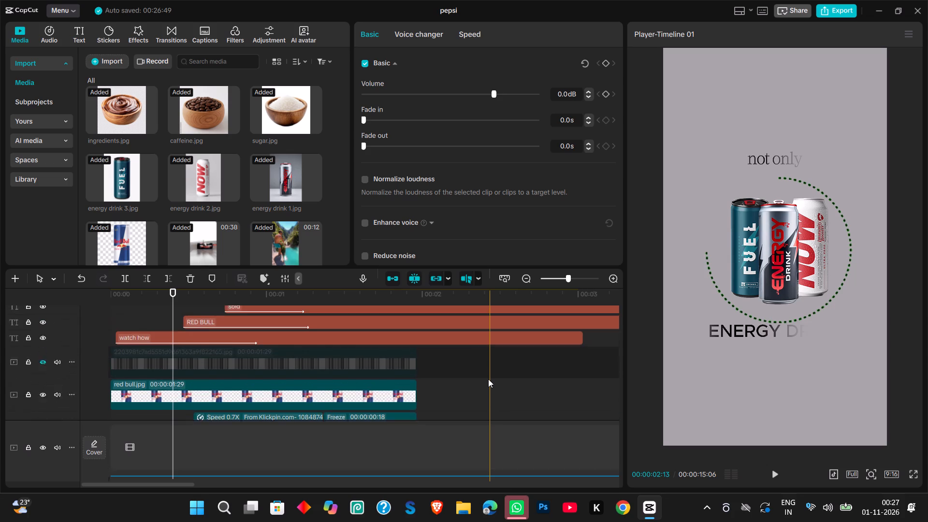
{"action": "scroll", "coordinate": [488, 379], "scroll_direction": "up", "scroll_amount": 2}
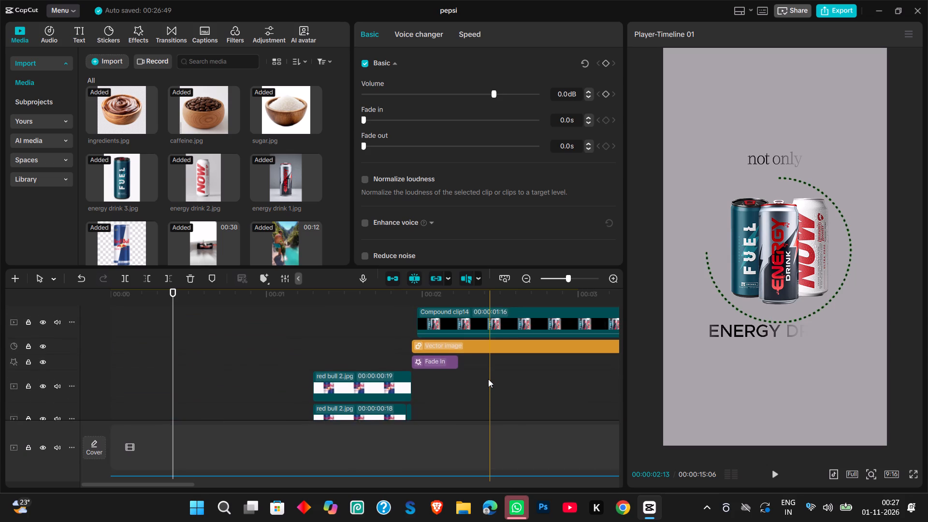
{"action": "scroll", "coordinate": [488, 379], "scroll_direction": "up", "scroll_amount": 2}
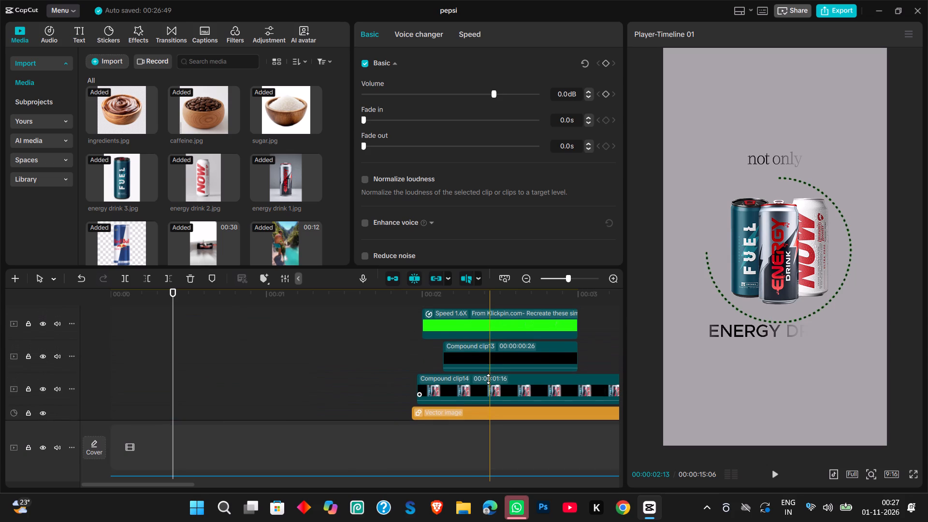
{"action": "left_click", "coordinate": [488, 356]}
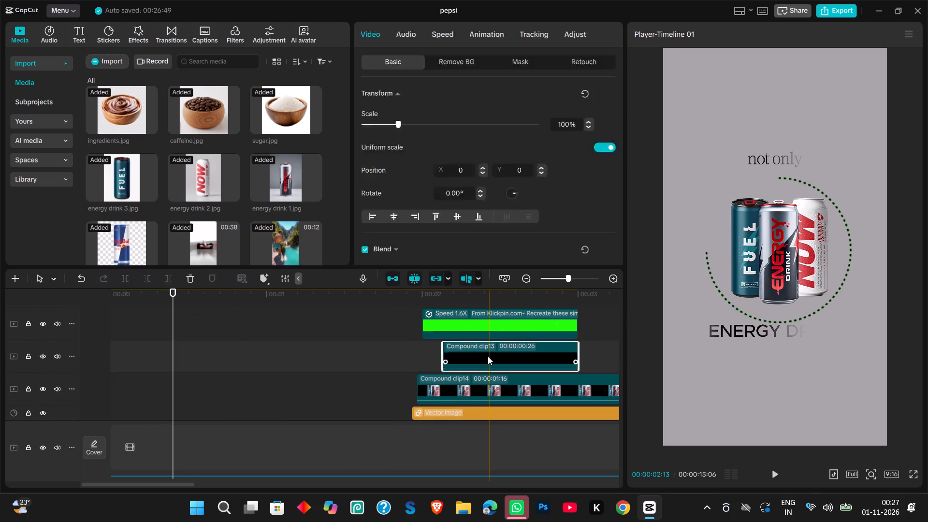
{"action": "right_click", "coordinate": [488, 356]}
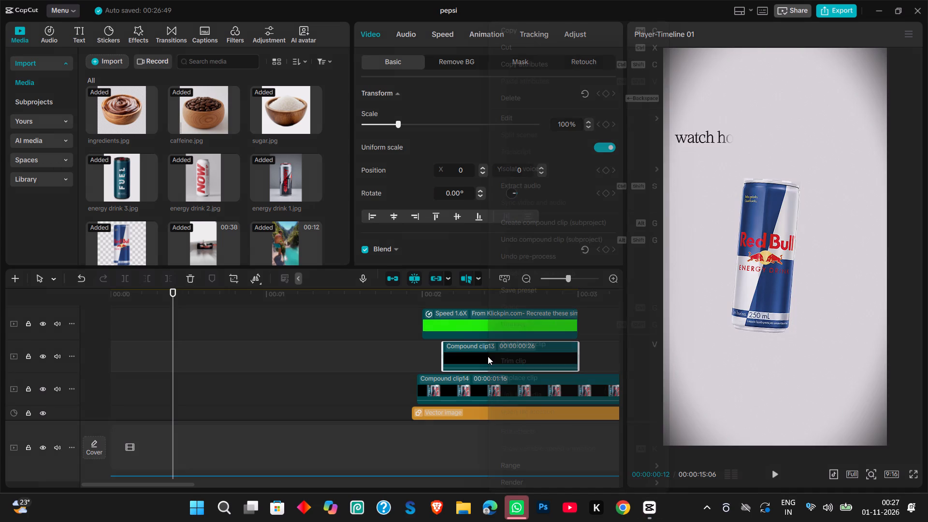
{"action": "left_click", "coordinate": [526, 243]}
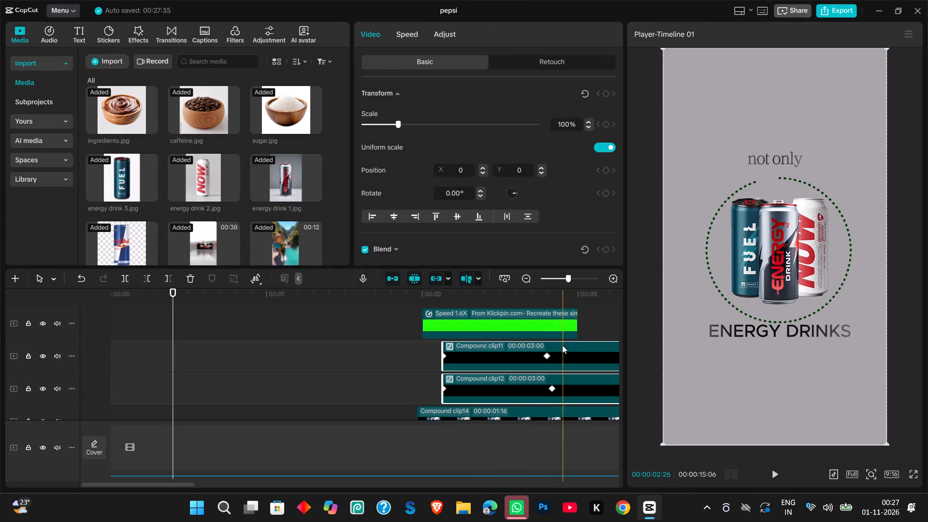
{"action": "right_click", "coordinate": [523, 348]}
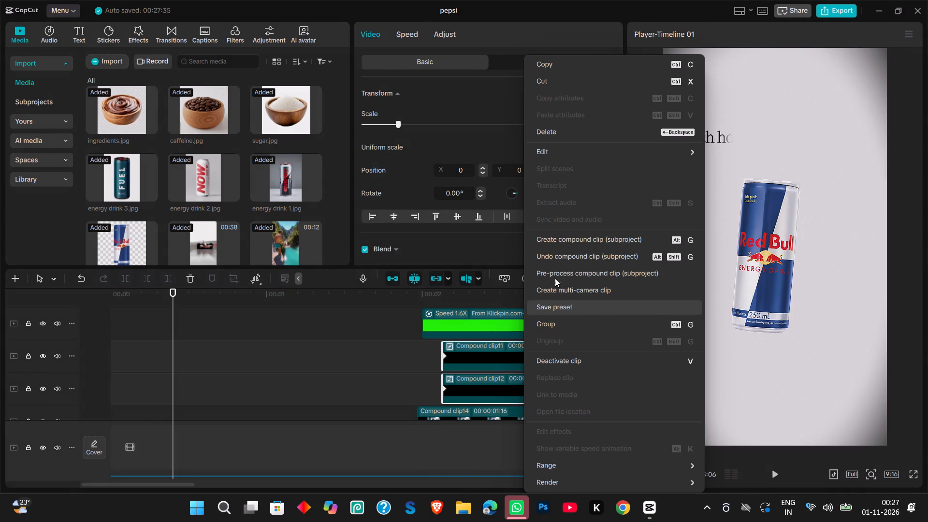
{"action": "left_click", "coordinate": [560, 255]}
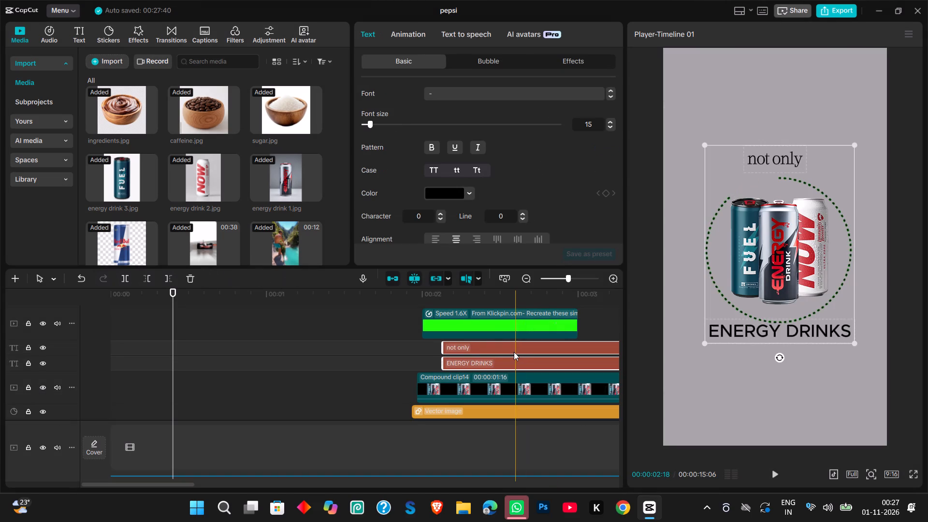
Move the "ENERGY DRINKS" text slightly lower at 00:00:02:19, clear of the dotted circle around the cans.
{"action": "scroll", "coordinate": [514, 352], "scroll_direction": "left", "scroll_amount": 1}
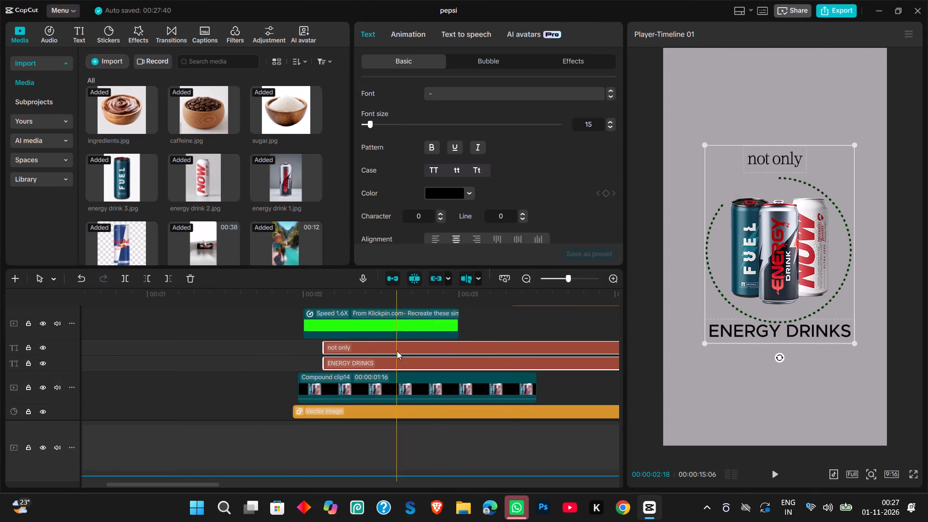
{"action": "left_click", "coordinate": [396, 366]}
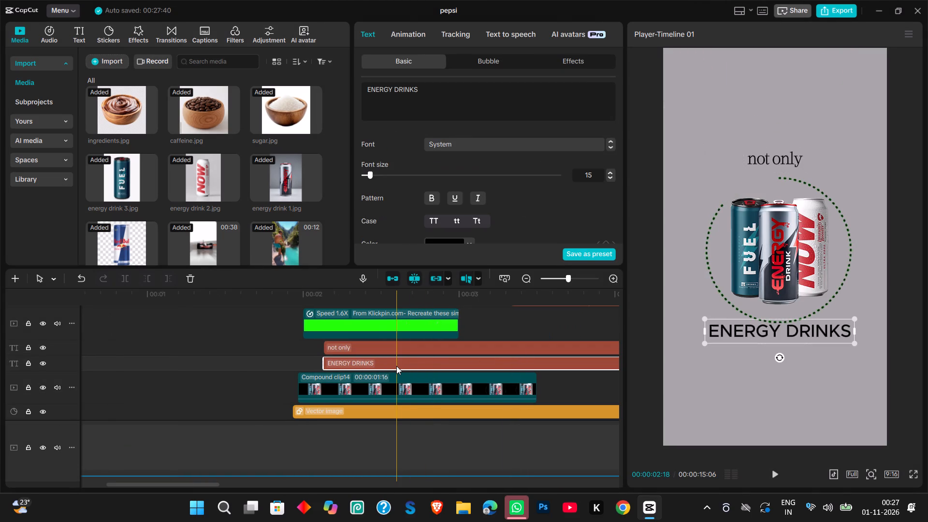
{"action": "left_click", "coordinate": [400, 304]}
{"action": "left_click_drag", "start_coordinate": [758, 330], "coordinate": [759, 341]}
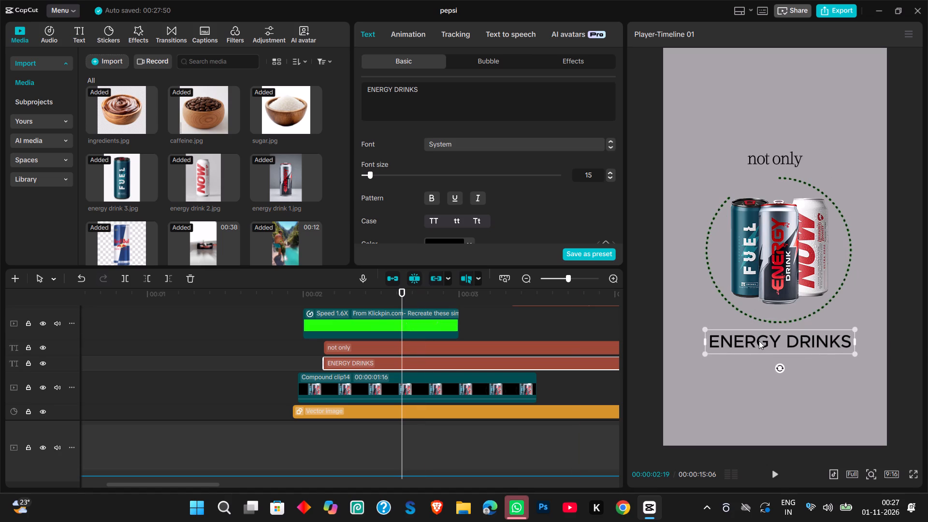
Browse the entrance animations for the "ENERGY DRINKS" text and look at the "They didn't talk about" text clip for comparison.
{"action": "left_click", "coordinate": [403, 30]}
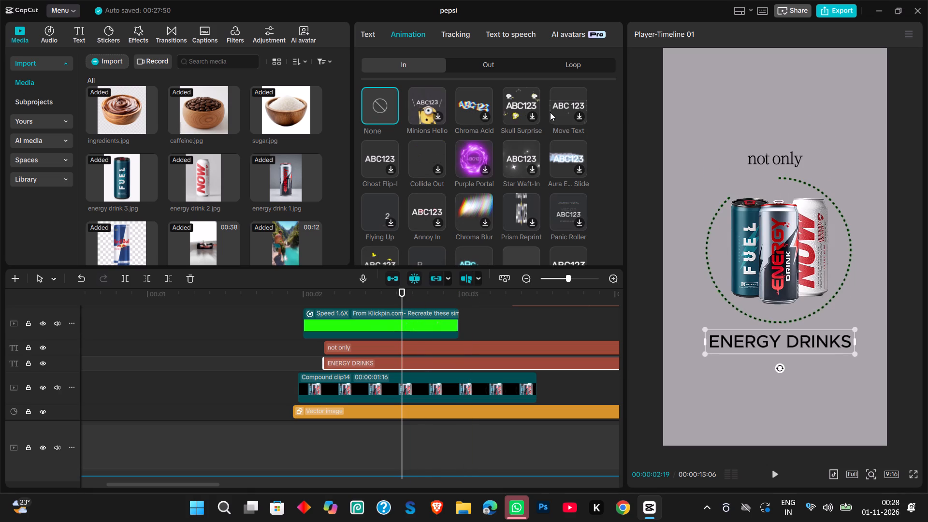
{"action": "scroll", "coordinate": [510, 188], "scroll_direction": "down", "scroll_amount": 1}
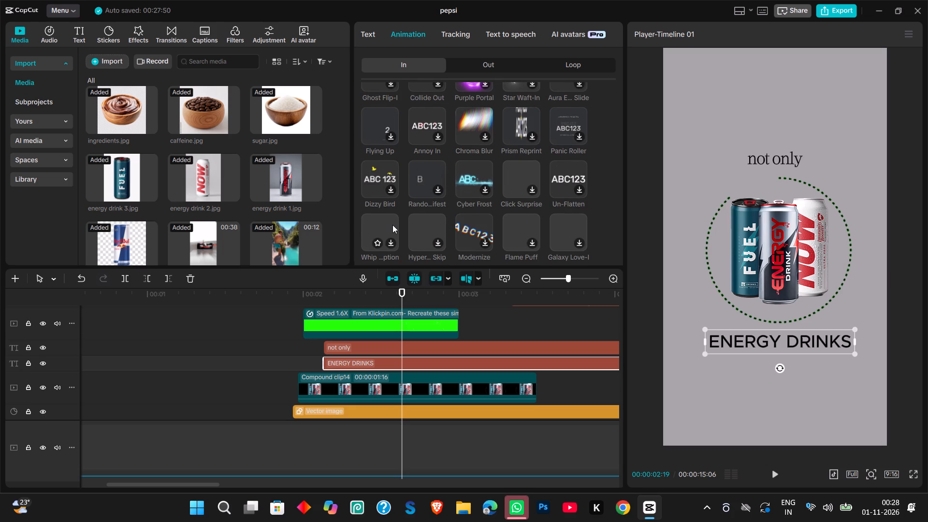
{"action": "scroll", "coordinate": [392, 225], "scroll_direction": "down", "scroll_amount": 3}
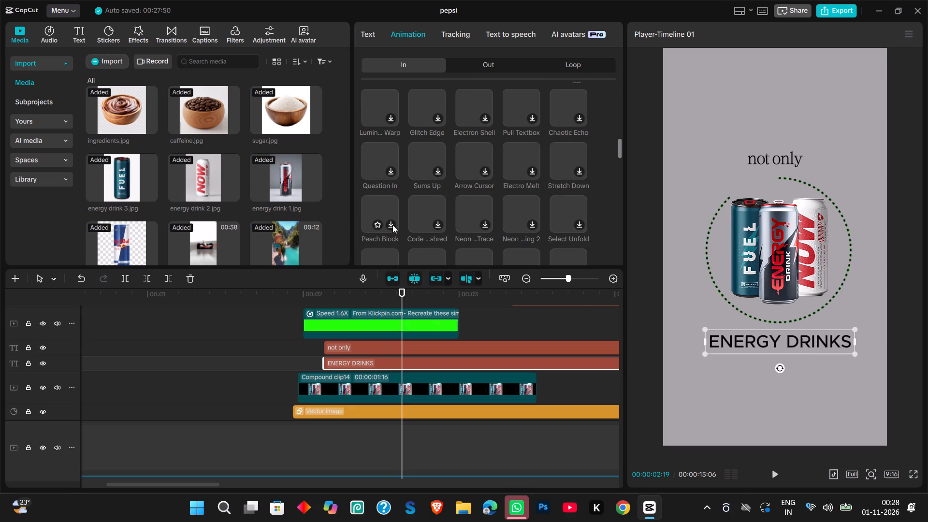
{"action": "scroll", "coordinate": [432, 223], "scroll_direction": "up", "scroll_amount": 8}
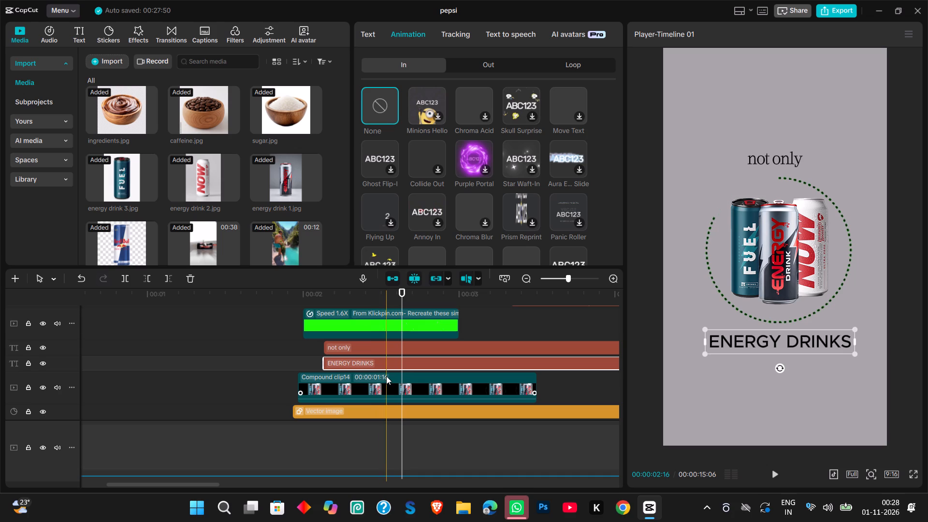
{"action": "scroll", "coordinate": [432, 317], "scroll_direction": "up", "scroll_amount": 1}
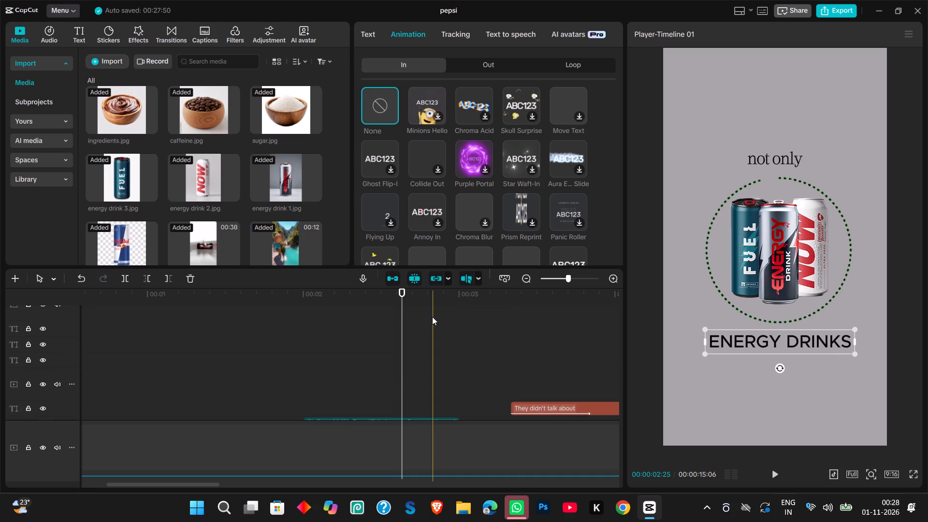
{"action": "scroll", "coordinate": [432, 317], "scroll_direction": "left", "scroll_amount": 1}
{"action": "left_click", "coordinate": [429, 403]}
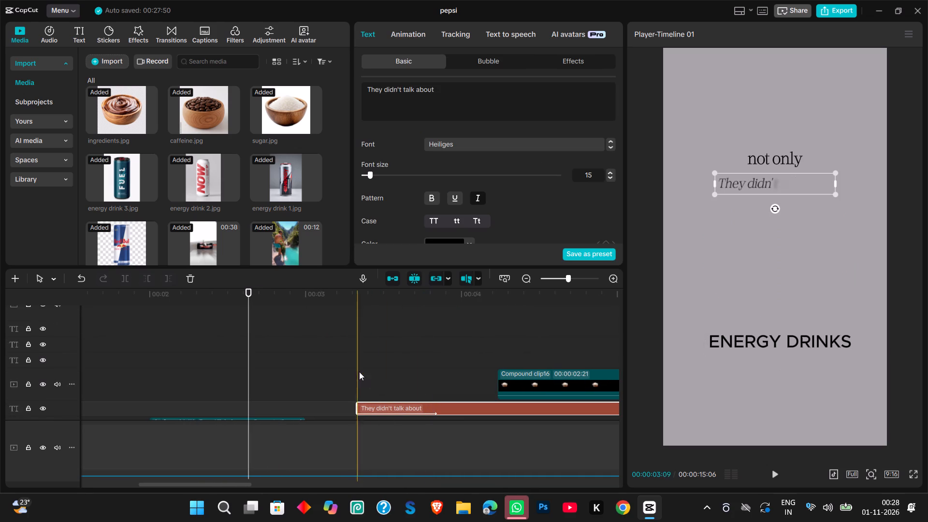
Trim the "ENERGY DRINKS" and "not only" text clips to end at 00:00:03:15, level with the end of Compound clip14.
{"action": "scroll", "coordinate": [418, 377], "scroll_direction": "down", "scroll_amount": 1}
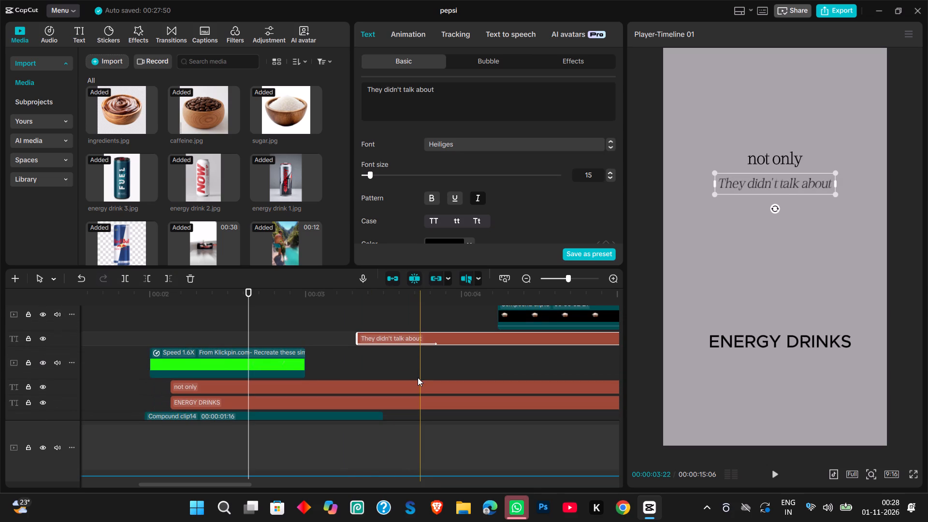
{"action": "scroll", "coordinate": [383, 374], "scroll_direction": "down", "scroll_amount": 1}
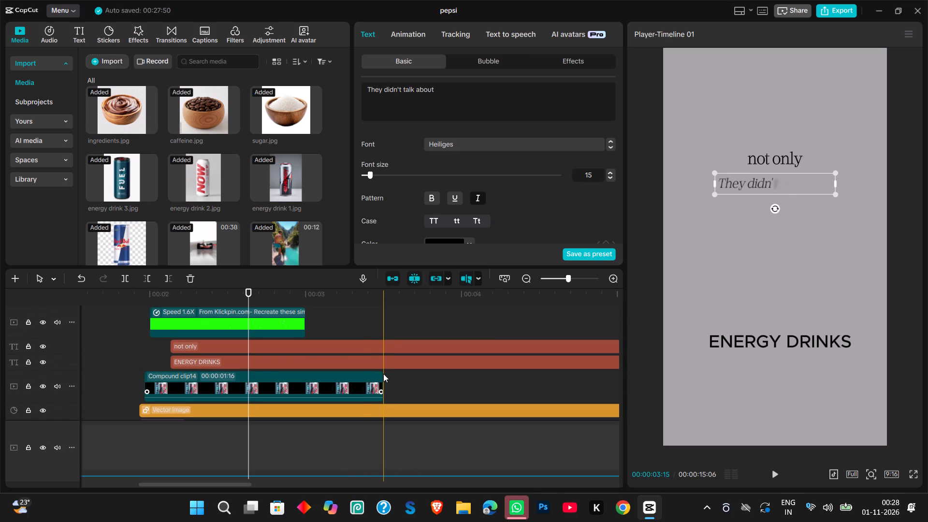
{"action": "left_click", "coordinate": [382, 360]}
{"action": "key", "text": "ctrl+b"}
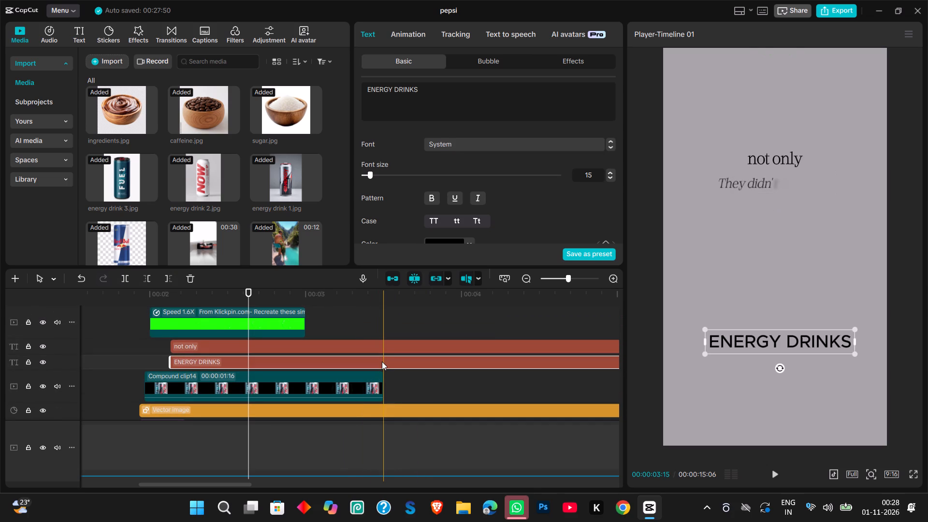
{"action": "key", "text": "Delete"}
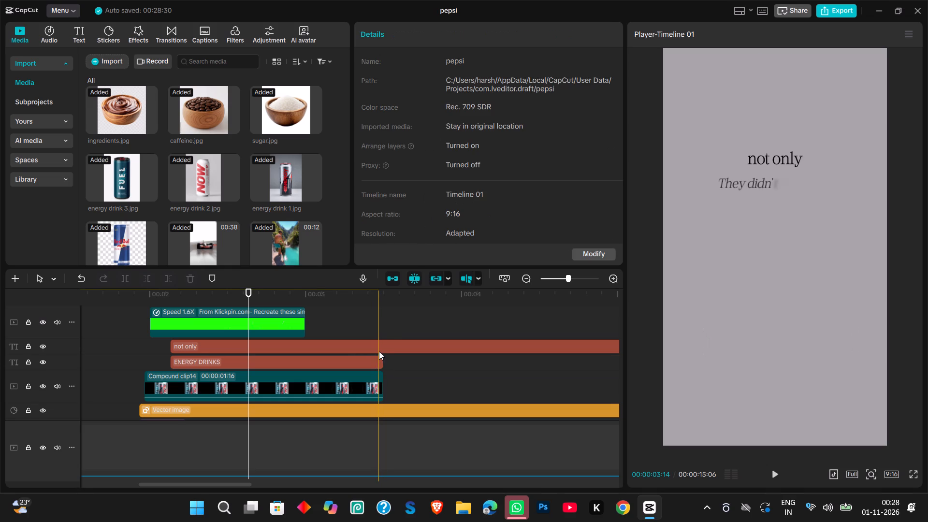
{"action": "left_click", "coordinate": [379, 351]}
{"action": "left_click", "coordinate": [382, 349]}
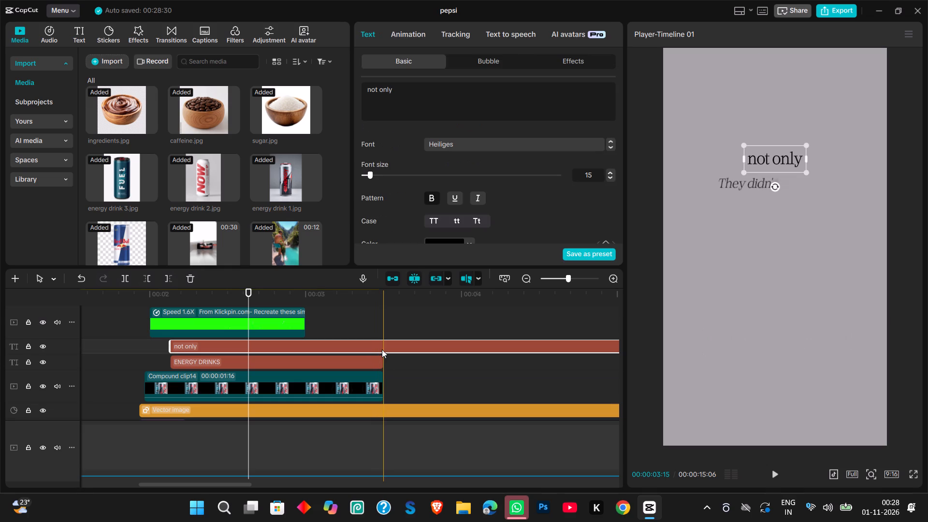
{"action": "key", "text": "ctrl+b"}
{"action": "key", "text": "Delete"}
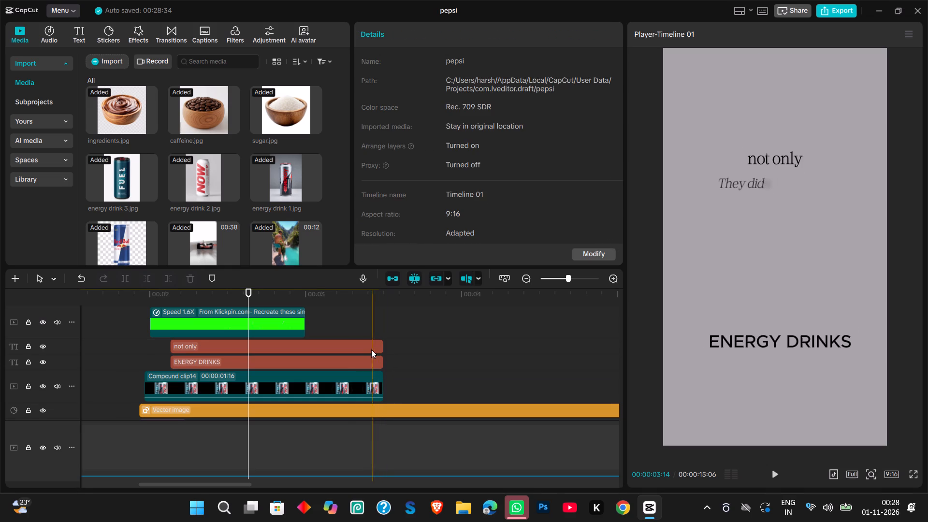
Trim the "not only" and "ENERGY DRINKS" text clips to end at 00:00:03:00, level with the green-screen clip's end.
{"action": "scroll", "coordinate": [314, 347], "scroll_direction": "up", "scroll_amount": 2}
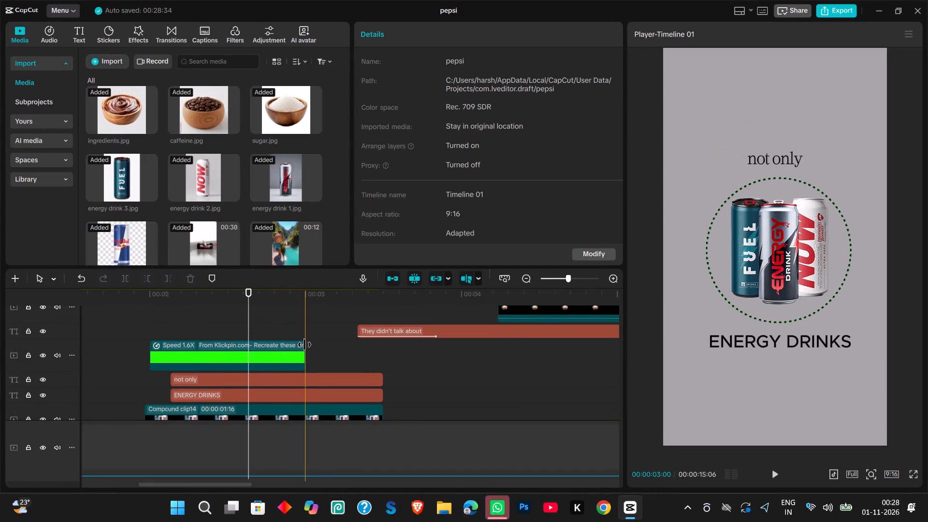
{"action": "left_click", "coordinate": [304, 376]}
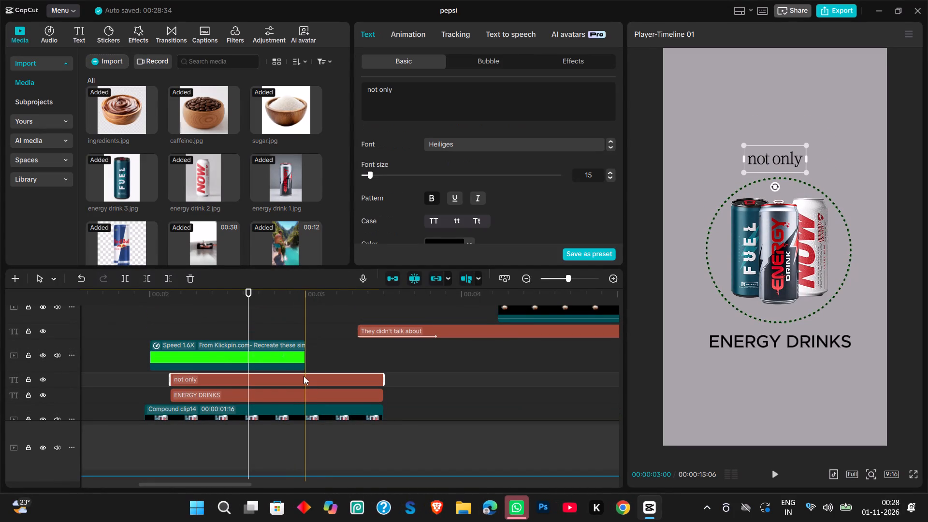
{"action": "key", "text": "ctrl+b"}
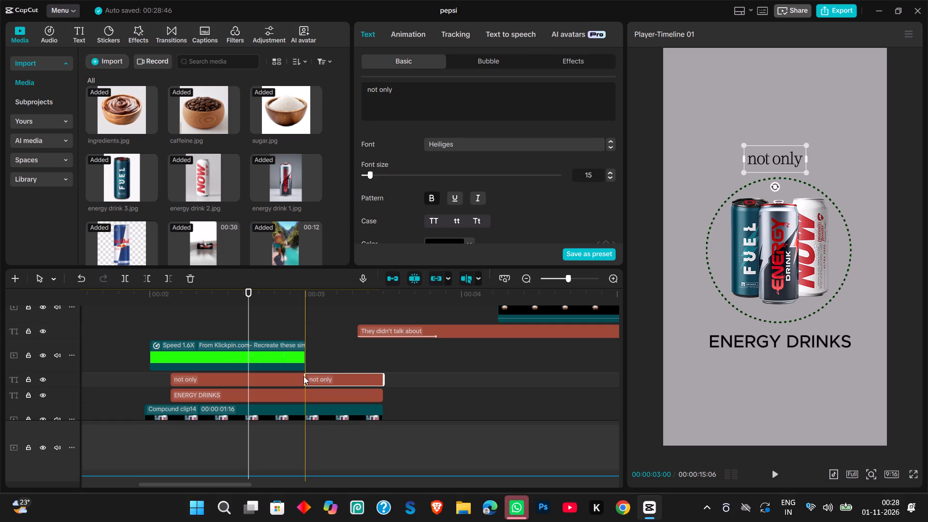
{"action": "key", "text": "Delete"}
{"action": "left_click", "coordinate": [302, 400]}
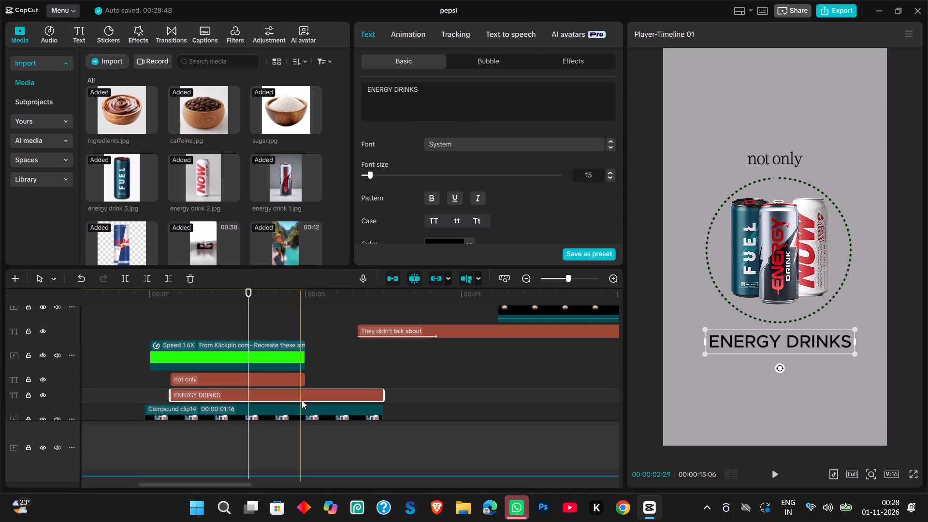
{"action": "key", "text": "ctrl+b"}
{"action": "key", "text": "Delete"}
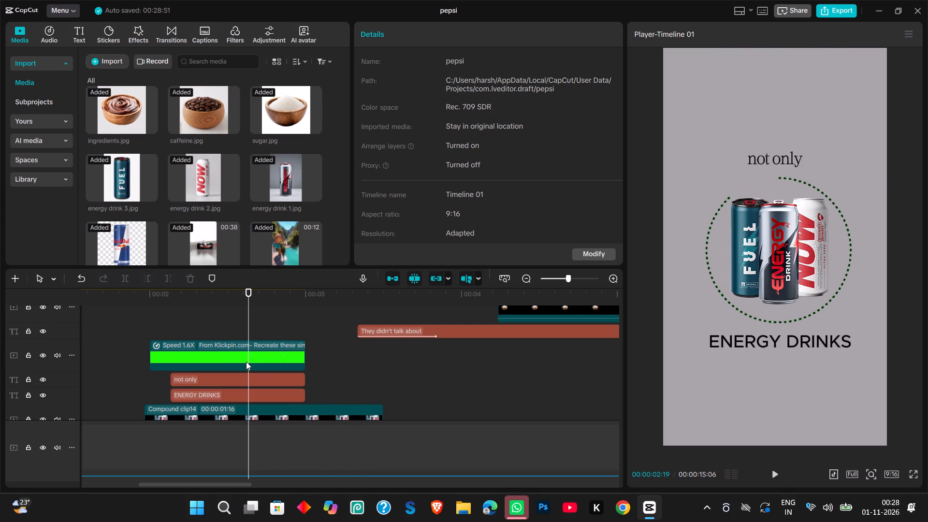
Browse the entrance animations available for the "not only" text clip.
{"action": "left_click", "coordinate": [225, 374]}
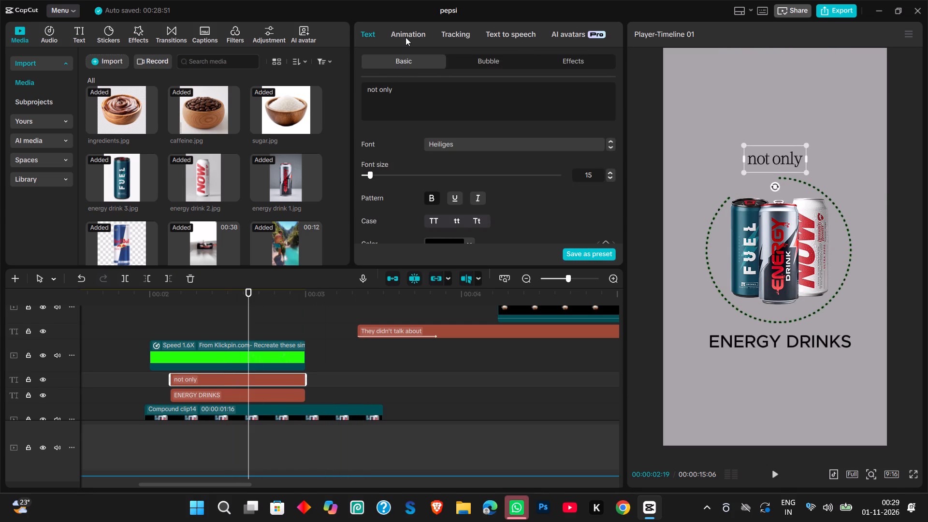
{"action": "left_click", "coordinate": [406, 37]}
{"action": "scroll", "coordinate": [426, 152], "scroll_direction": "down", "scroll_amount": 1}
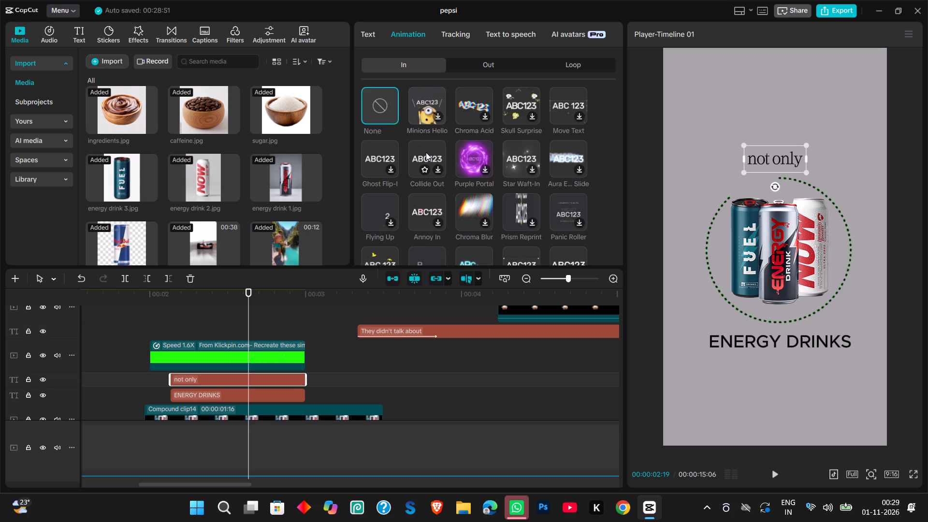
{"action": "scroll", "coordinate": [426, 152], "scroll_direction": "down", "scroll_amount": 3}
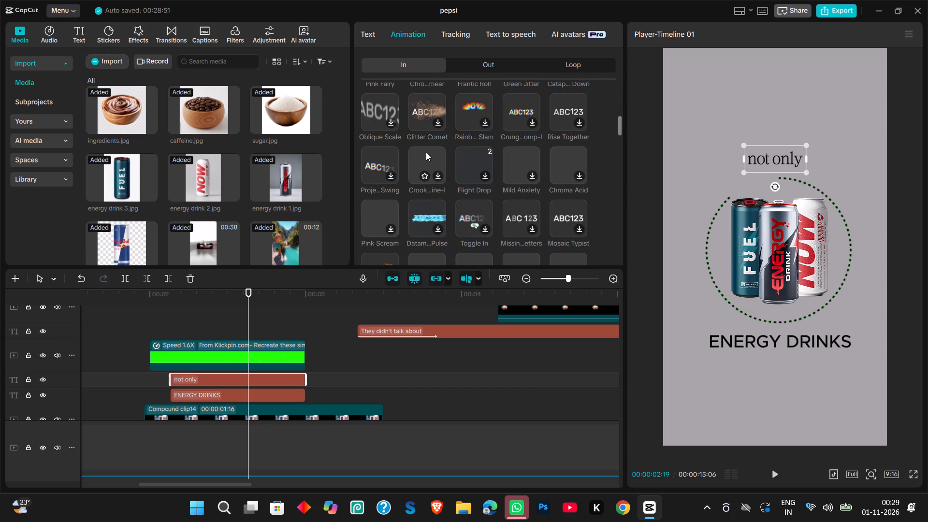
{"action": "scroll", "coordinate": [426, 152], "scroll_direction": "down", "scroll_amount": 1}
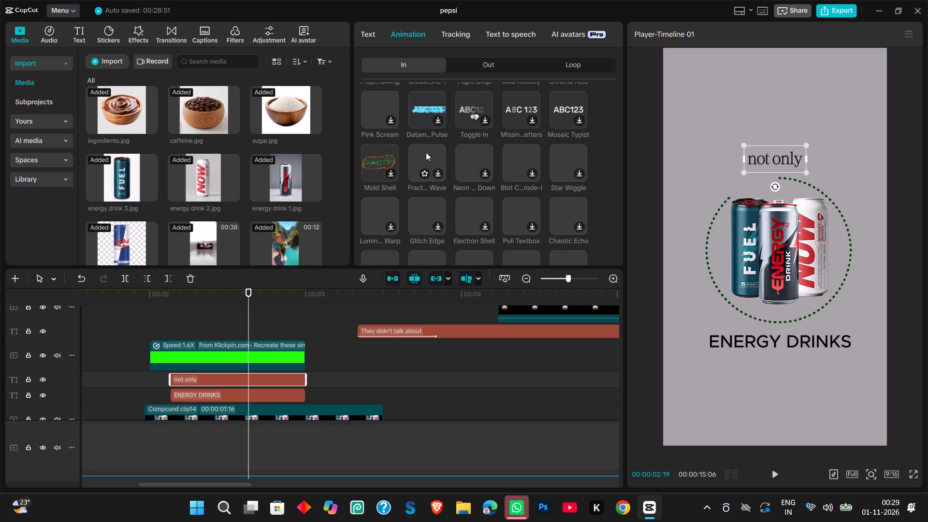
{"action": "scroll", "coordinate": [426, 152], "scroll_direction": "down", "scroll_amount": 2}
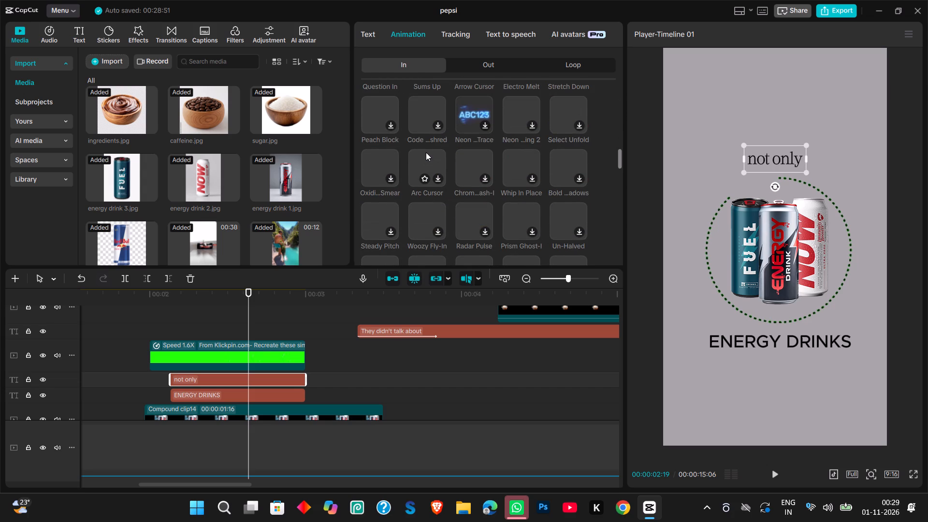
{"action": "scroll", "coordinate": [426, 152], "scroll_direction": "down", "scroll_amount": 1}
{"action": "scroll", "coordinate": [445, 192], "scroll_direction": "down", "scroll_amount": 1}
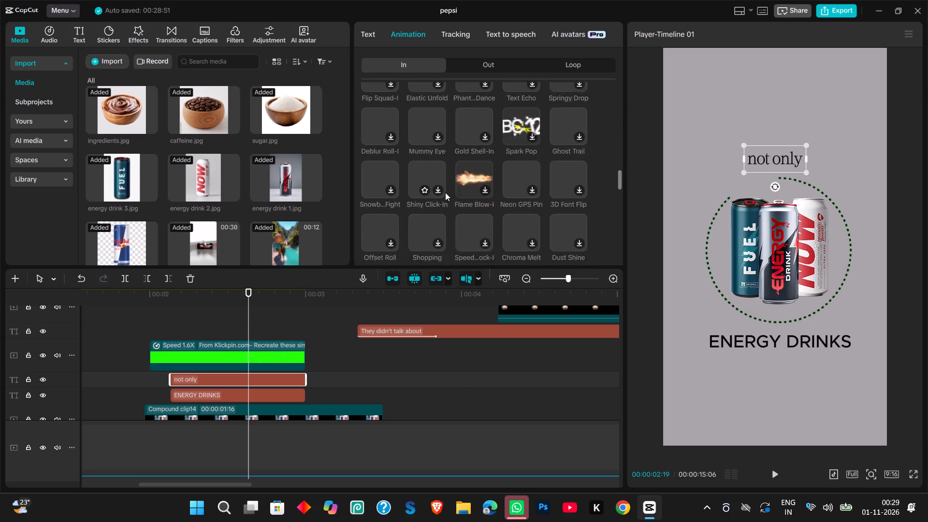
{"action": "scroll", "coordinate": [445, 192], "scroll_direction": "down", "scroll_amount": 1}
{"action": "scroll", "coordinate": [445, 192], "scroll_direction": "up", "scroll_amount": 6}
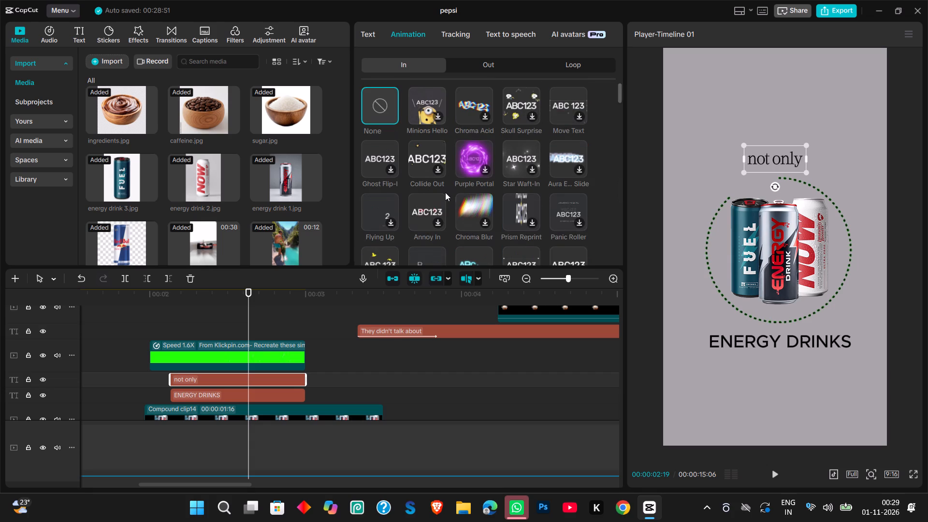
{"action": "scroll", "coordinate": [437, 207], "scroll_direction": "up", "scroll_amount": 4}
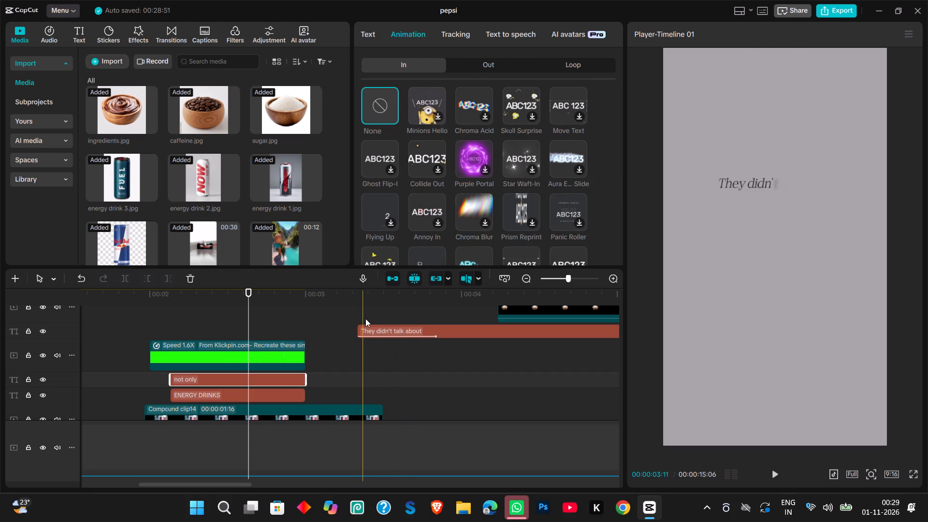
Check which entrance animations are used on the "They didn't talk about" and "Skydives" text clips.
{"action": "left_click", "coordinate": [408, 332]}
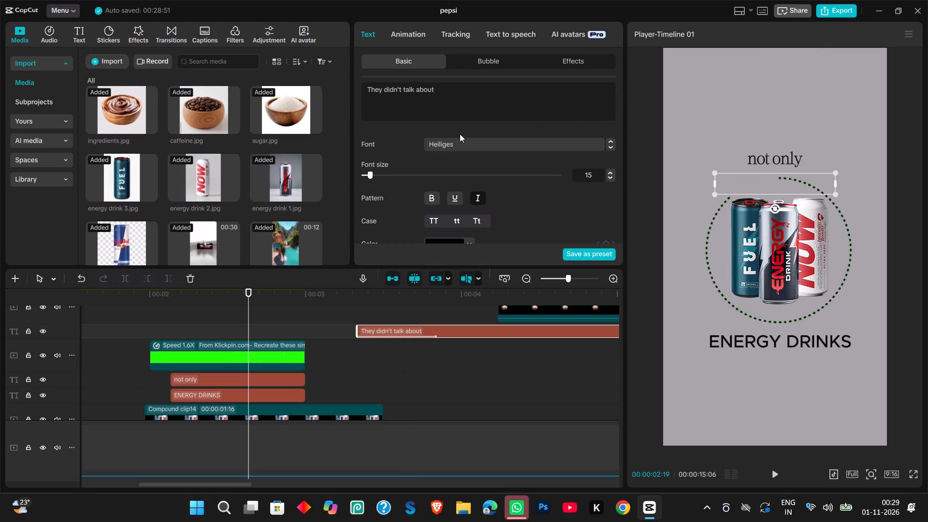
{"action": "left_click", "coordinate": [417, 43]}
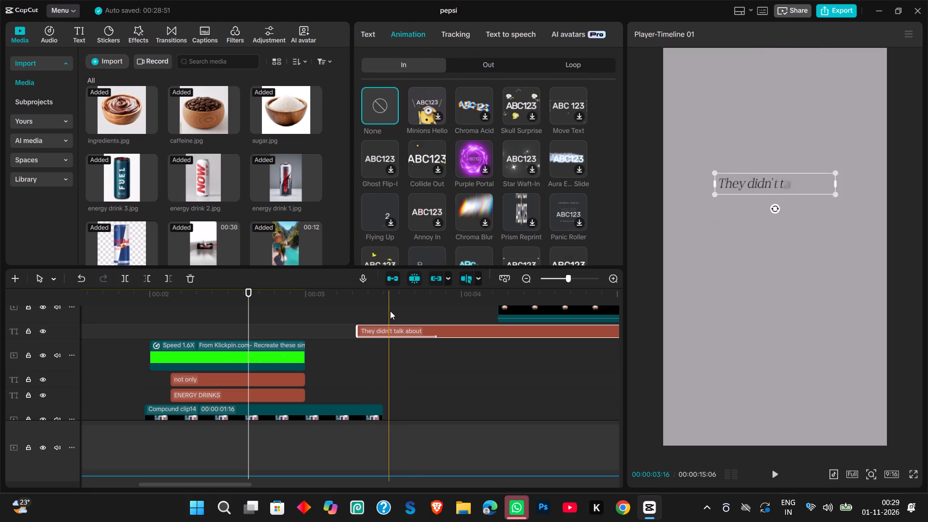
{"action": "scroll", "coordinate": [429, 329], "scroll_direction": "left", "scroll_amount": 1}
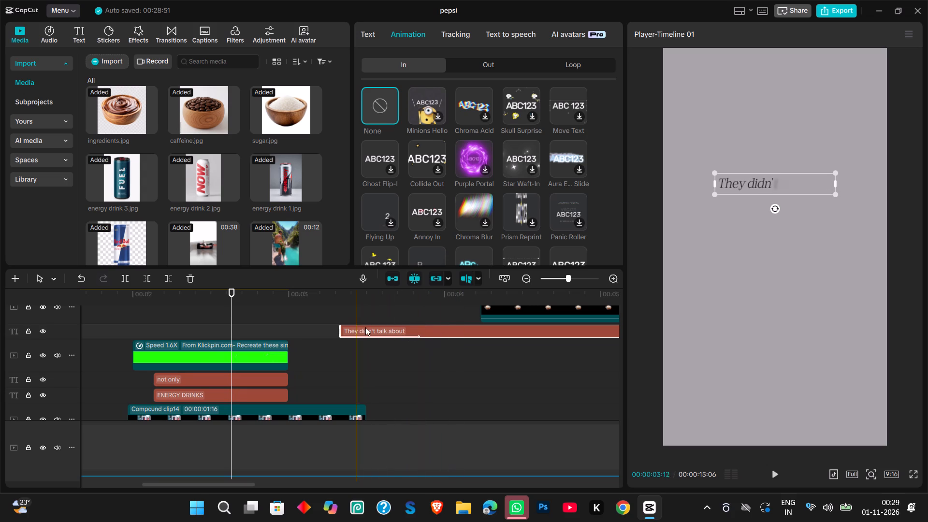
{"action": "scroll", "coordinate": [416, 336], "scroll_direction": "up", "scroll_amount": 1}
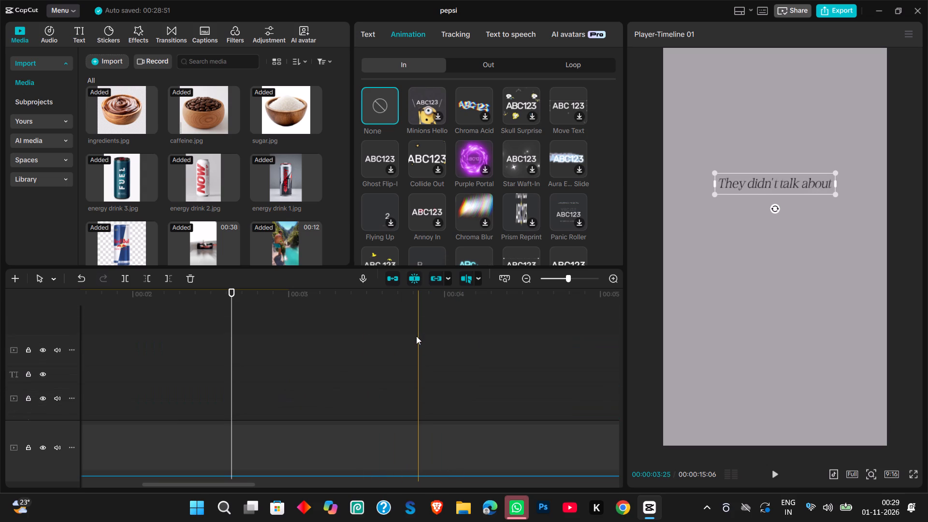
{"action": "scroll", "coordinate": [416, 336], "scroll_direction": "up", "scroll_amount": 1}
{"action": "scroll", "coordinate": [416, 336], "scroll_direction": "down", "scroll_amount": 1}
{"action": "left_click", "coordinate": [493, 380]}
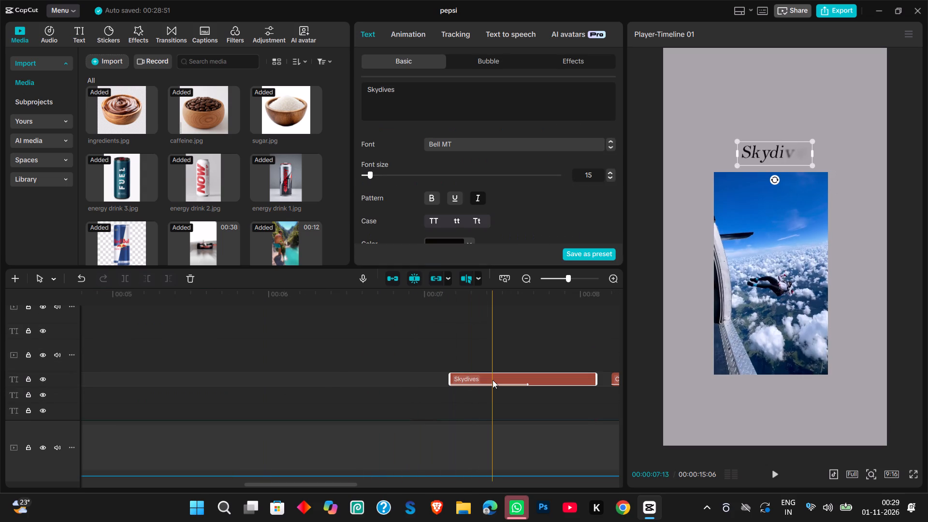
{"action": "left_click", "coordinate": [413, 30]}
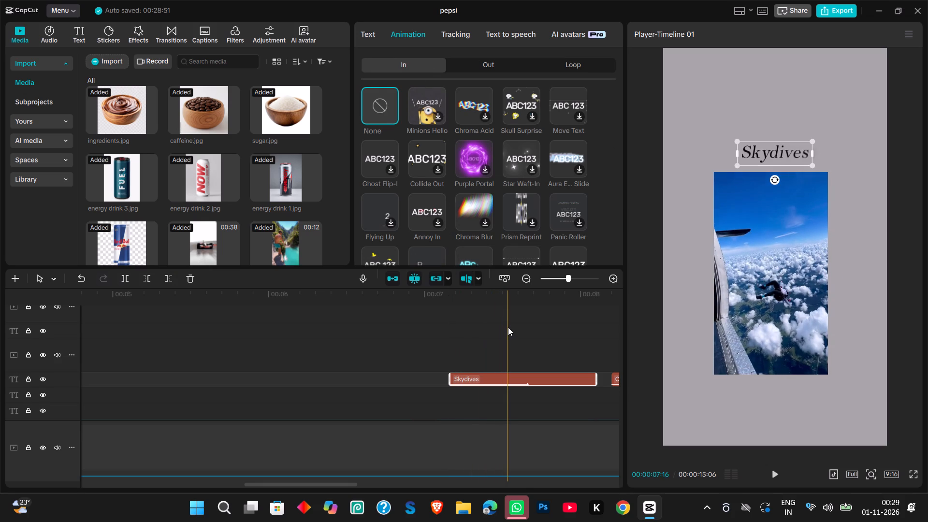
Browse the full list of entrance animations for the "not only" text clip.
{"action": "scroll", "coordinate": [418, 350], "scroll_direction": "down", "scroll_amount": 1}
{"action": "scroll", "coordinate": [418, 350], "scroll_direction": "right", "scroll_amount": 1}
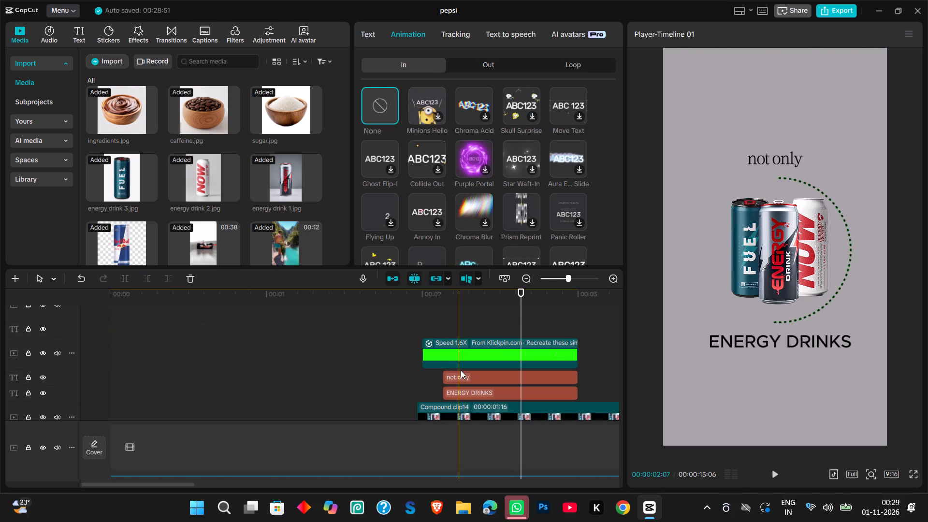
{"action": "left_click", "coordinate": [461, 377]}
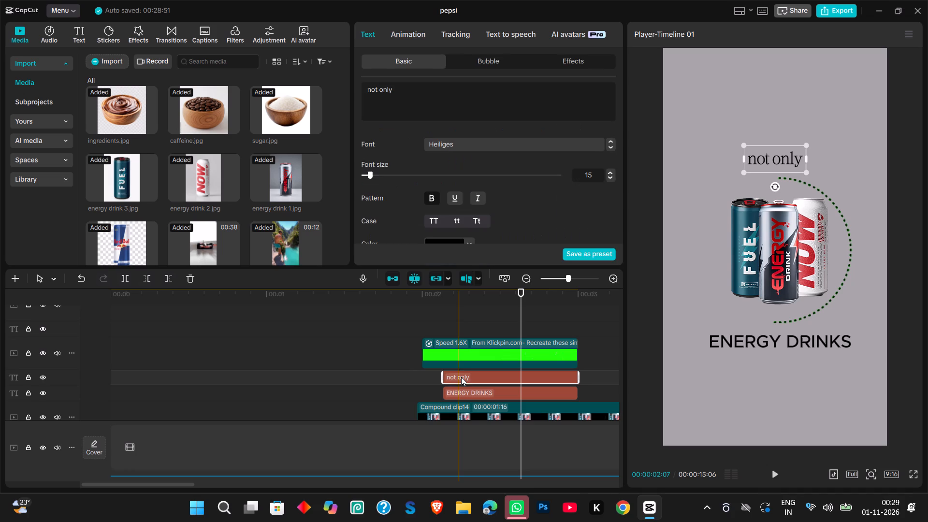
{"action": "left_click", "coordinate": [416, 31]}
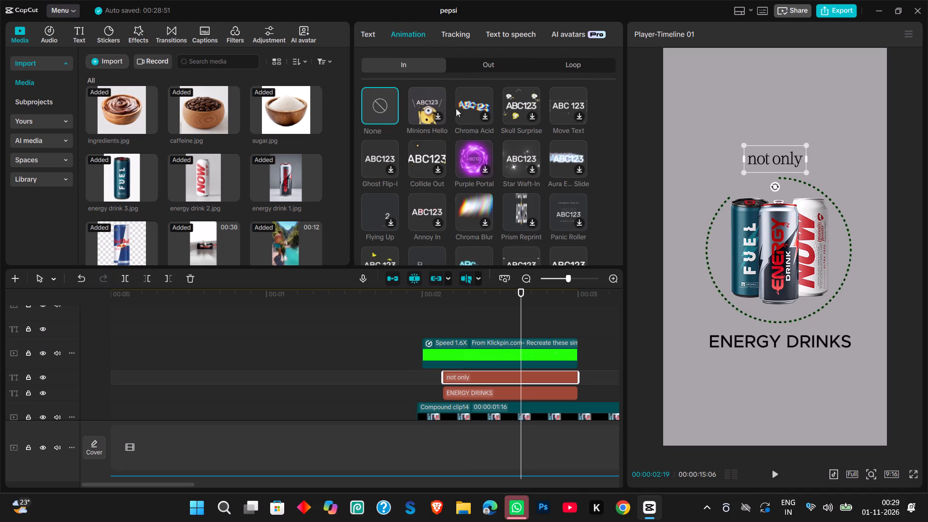
{"action": "scroll", "coordinate": [468, 130], "scroll_direction": "down", "scroll_amount": 3}
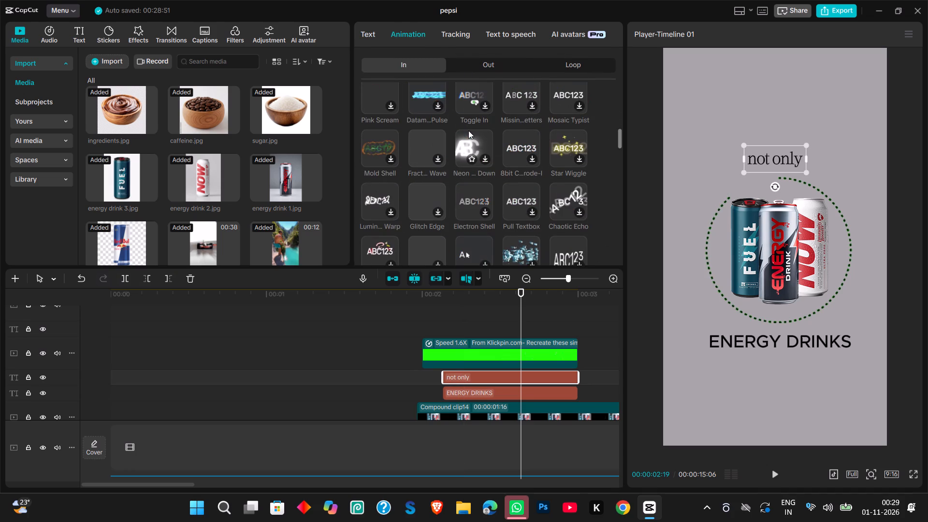
{"action": "scroll", "coordinate": [426, 214], "scroll_direction": "down", "scroll_amount": 2}
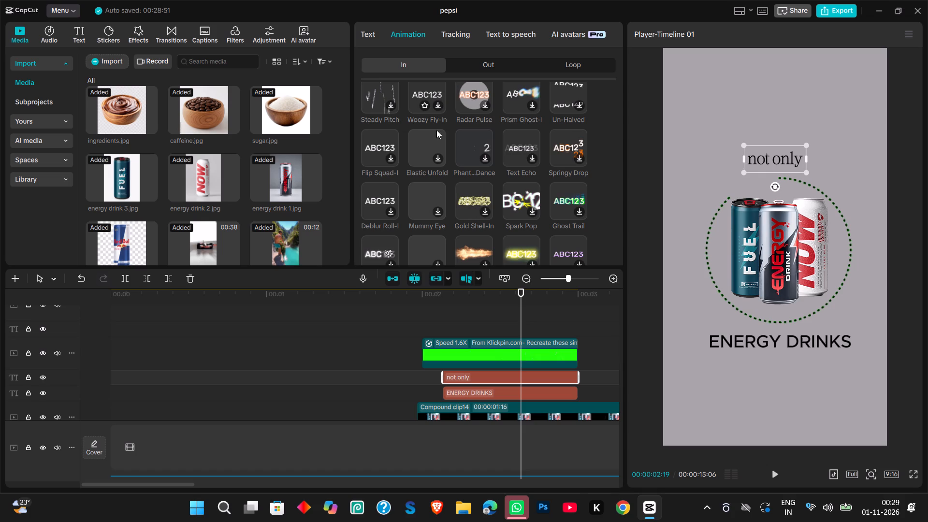
{"action": "scroll", "coordinate": [447, 203], "scroll_direction": "down", "scroll_amount": 3}
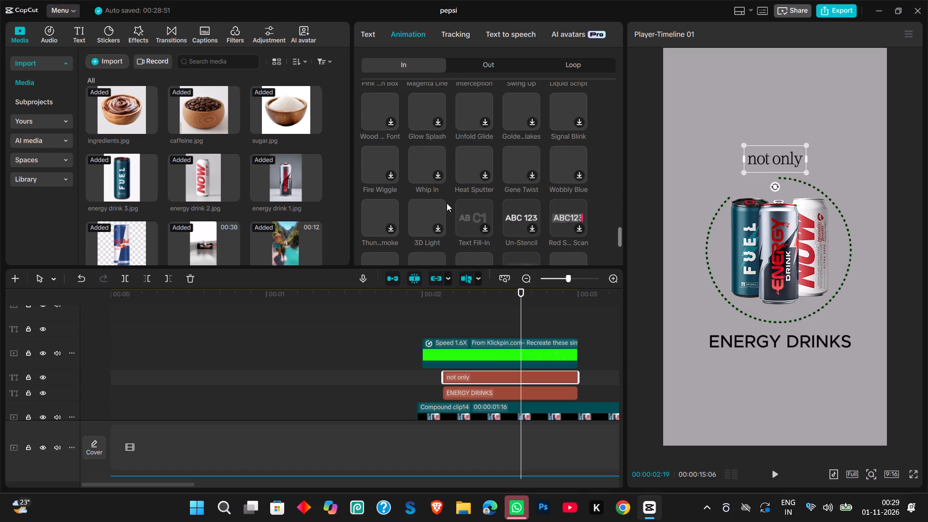
{"action": "scroll", "coordinate": [447, 203], "scroll_direction": "down", "scroll_amount": 1}
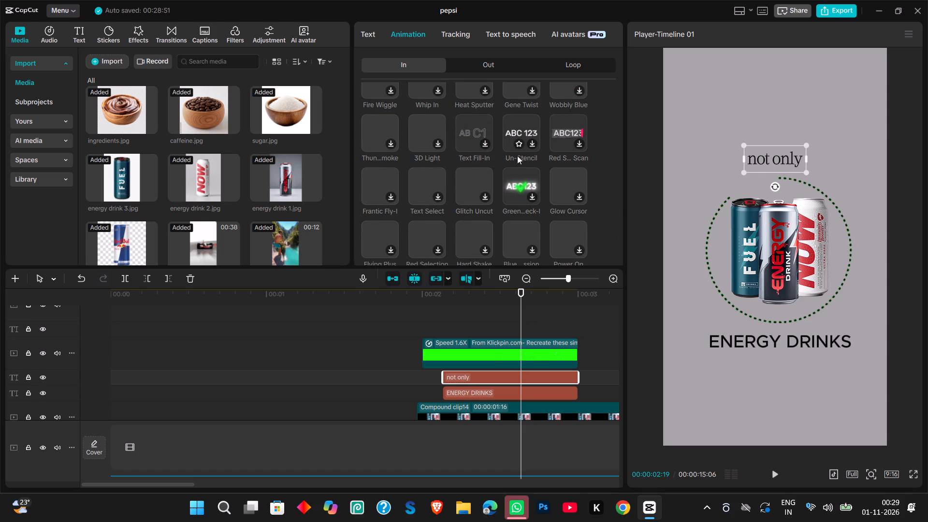
{"action": "scroll", "coordinate": [557, 182], "scroll_direction": "down", "scroll_amount": 4}
{"action": "scroll", "coordinate": [508, 206], "scroll_direction": "down", "scroll_amount": 3}
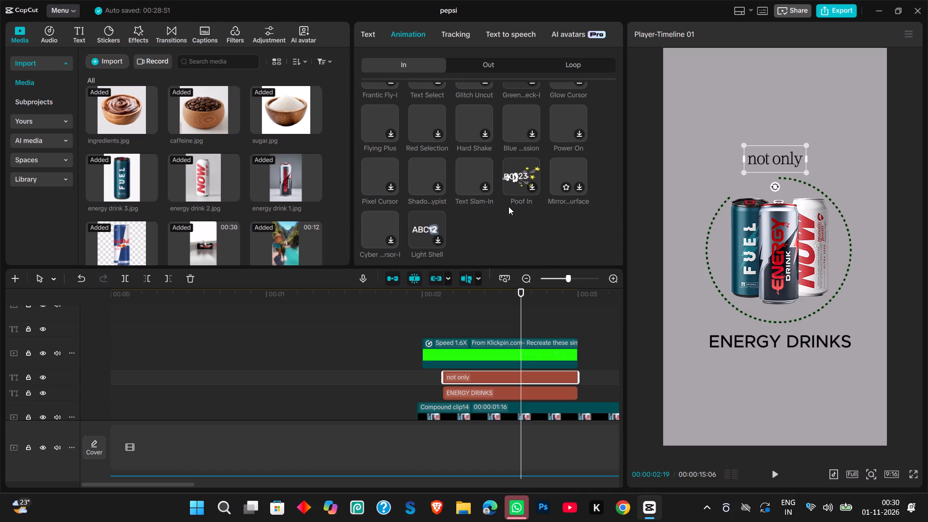
Disconnect the active VPN connection in the system's quick settings and return to the video project.
{"action": "left_click", "coordinate": [815, 497]}
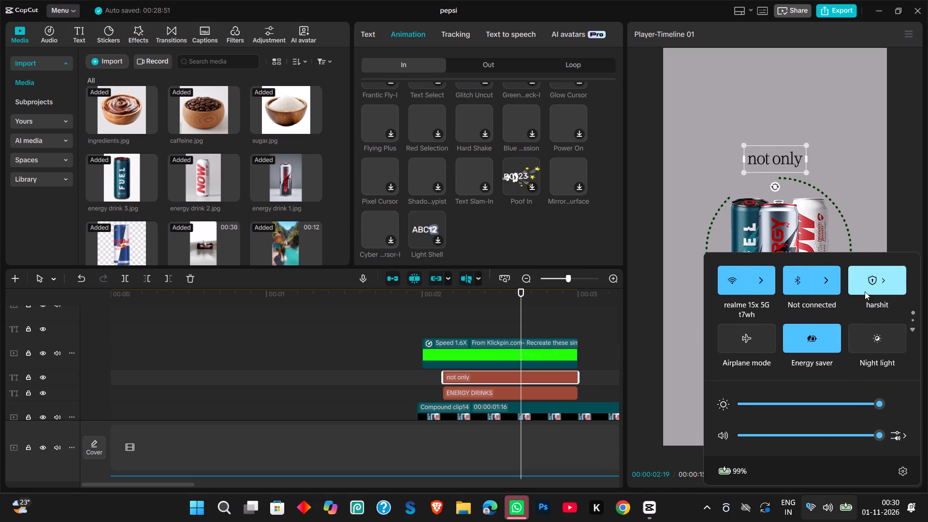
{"action": "left_click", "coordinate": [864, 290]}
{"action": "left_click", "coordinate": [871, 319]}
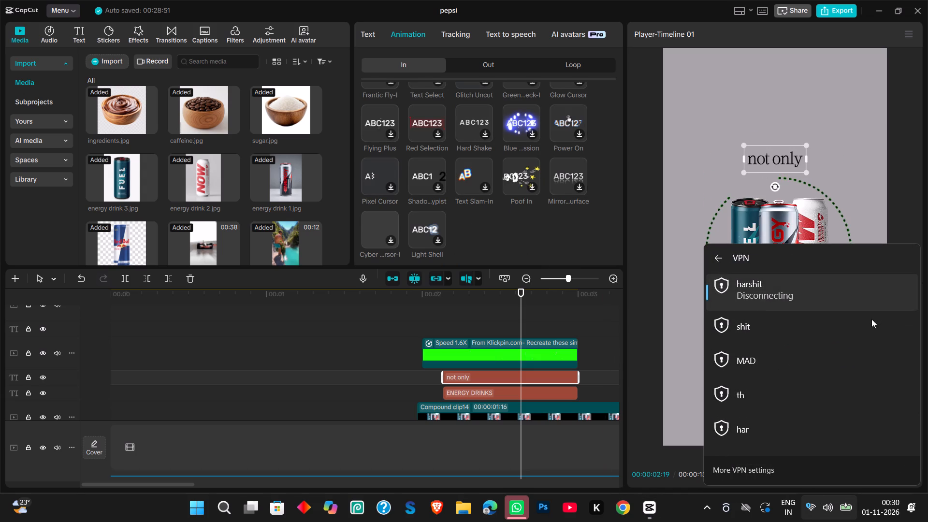
{"action": "left_click", "coordinate": [666, 0]}
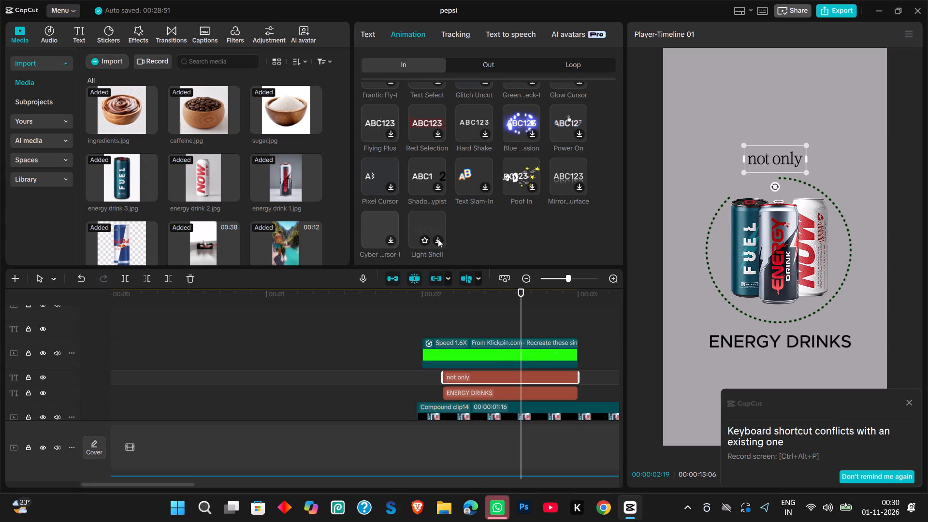
Look through the entrance animations for the "not only" text clip again for a suitable style.
{"action": "scroll", "coordinate": [417, 208], "scroll_direction": "up", "scroll_amount": 15}
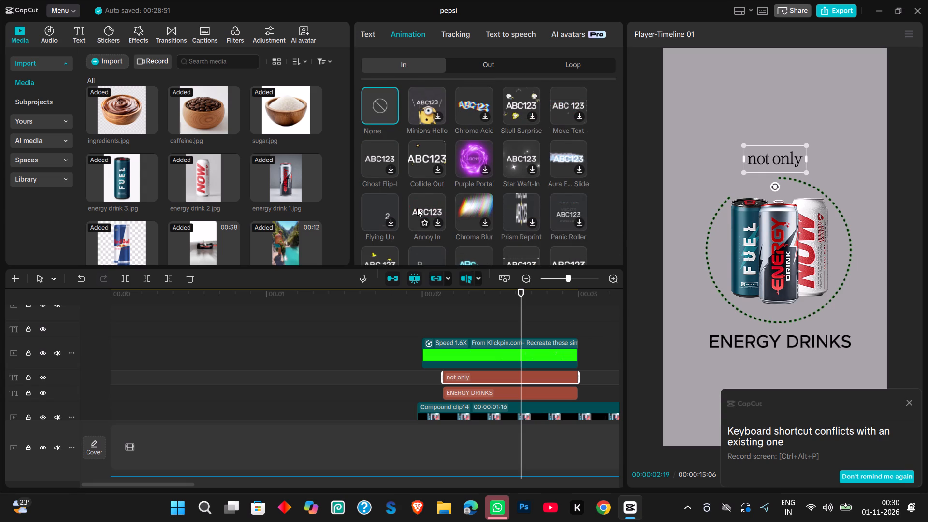
{"action": "scroll", "coordinate": [452, 162], "scroll_direction": "down", "scroll_amount": 1}
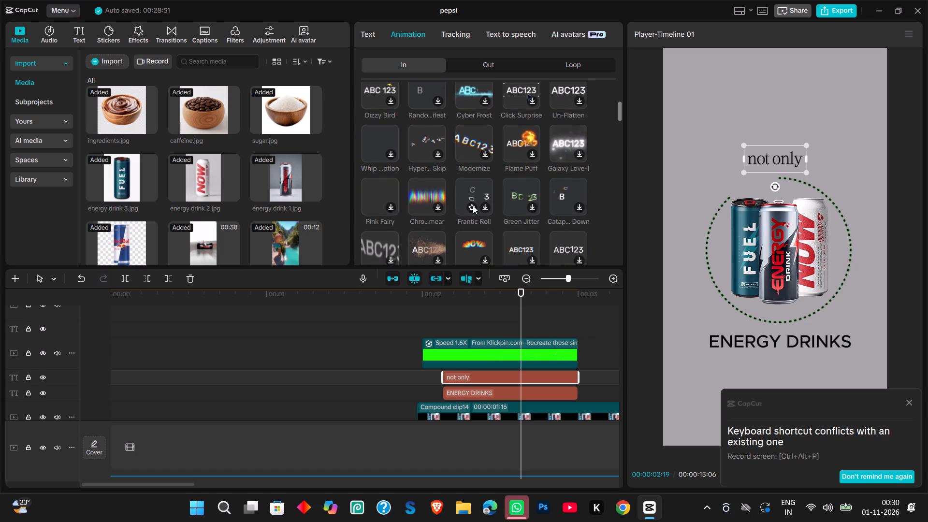
{"action": "scroll", "coordinate": [560, 200], "scroll_direction": "down", "scroll_amount": 1}
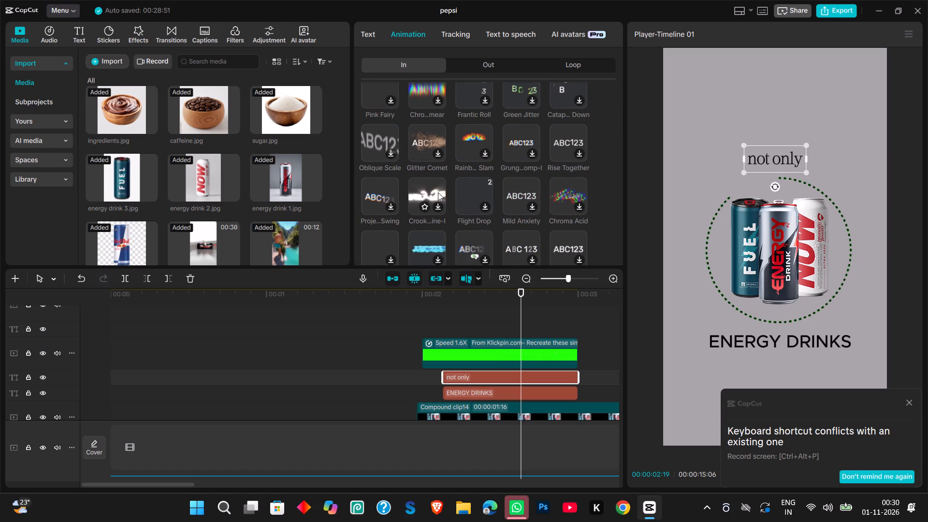
{"action": "scroll", "coordinate": [431, 239], "scroll_direction": "down", "scroll_amount": 1}
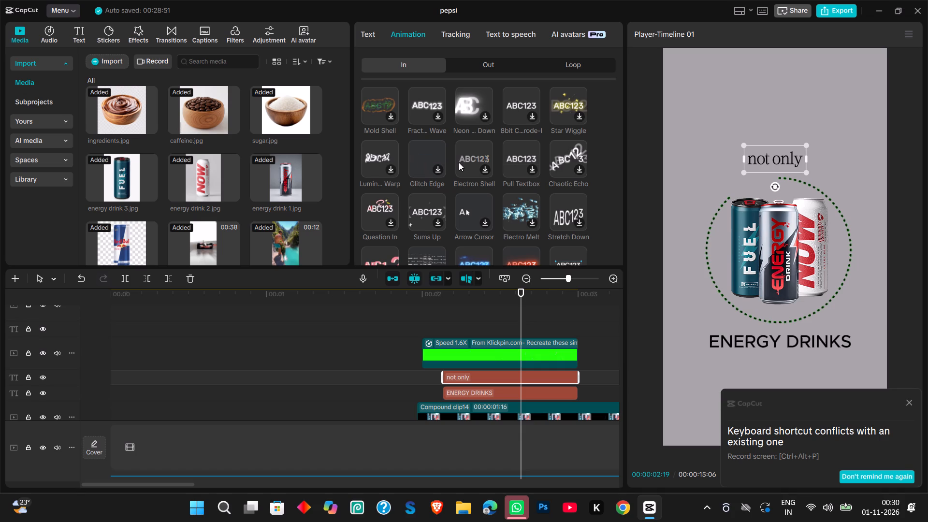
{"action": "scroll", "coordinate": [463, 221], "scroll_direction": "down", "scroll_amount": 3}
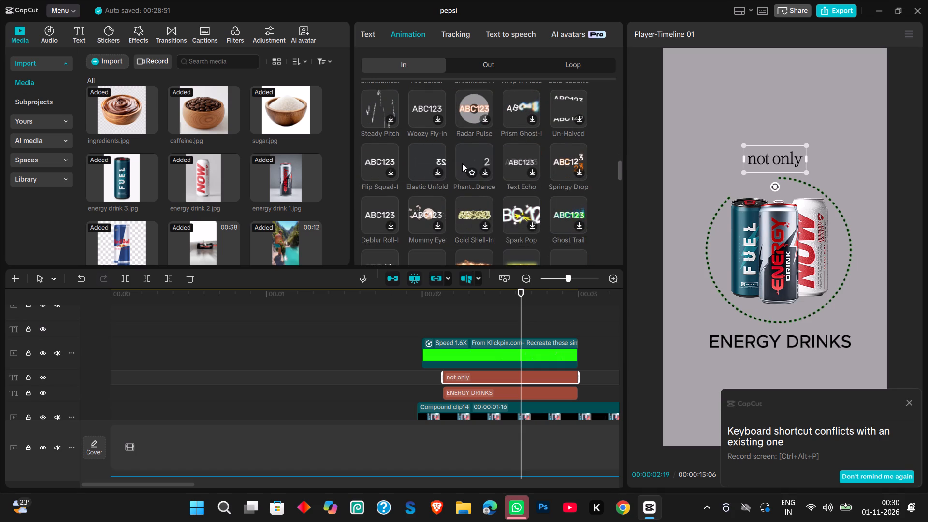
{"action": "scroll", "coordinate": [513, 232], "scroll_direction": "down", "scroll_amount": 1}
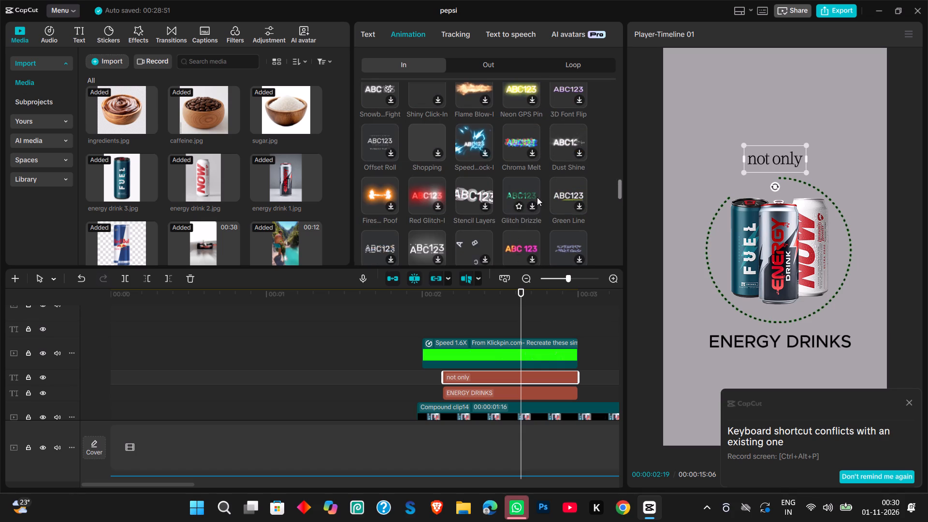
{"action": "scroll", "coordinate": [441, 146], "scroll_direction": "down", "scroll_amount": 1}
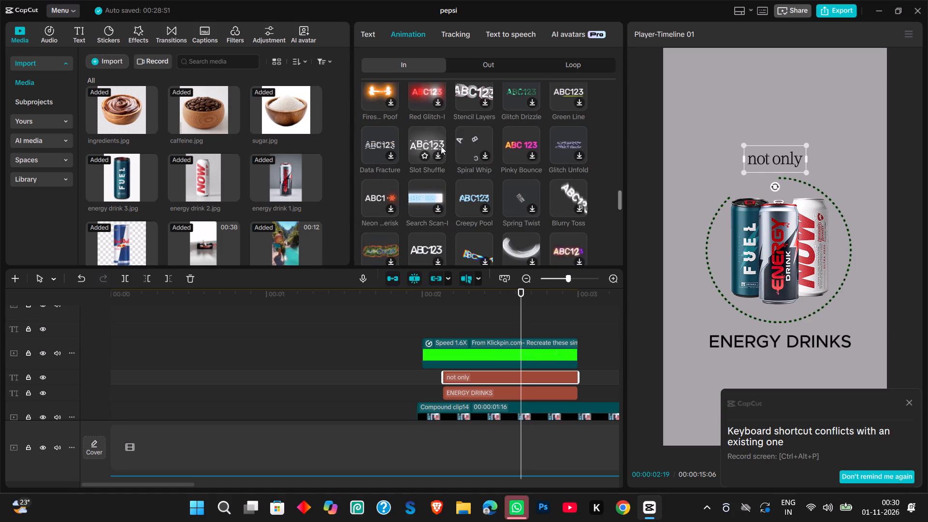
{"action": "scroll", "coordinate": [441, 146], "scroll_direction": "down", "scroll_amount": 2}
{"action": "scroll", "coordinate": [451, 184], "scroll_direction": "down", "scroll_amount": 1}
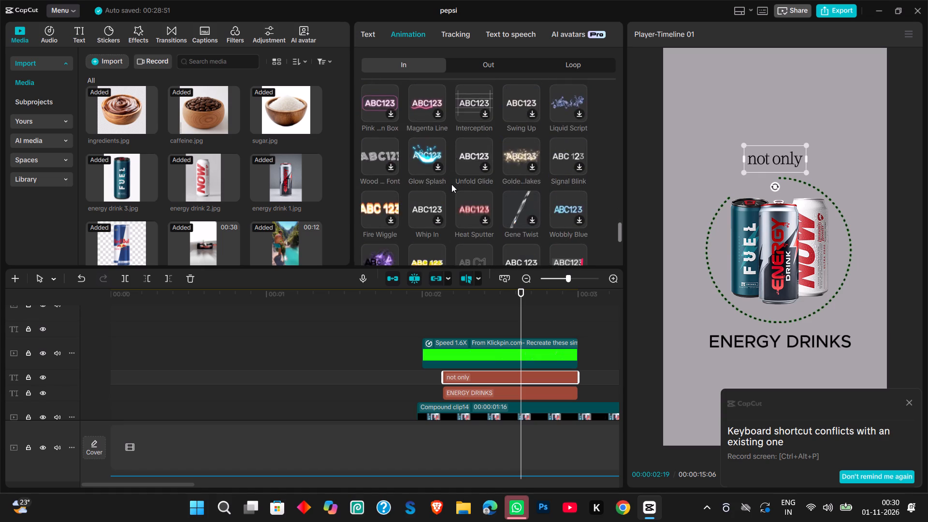
{"action": "scroll", "coordinate": [451, 184], "scroll_direction": "down", "scroll_amount": 1}
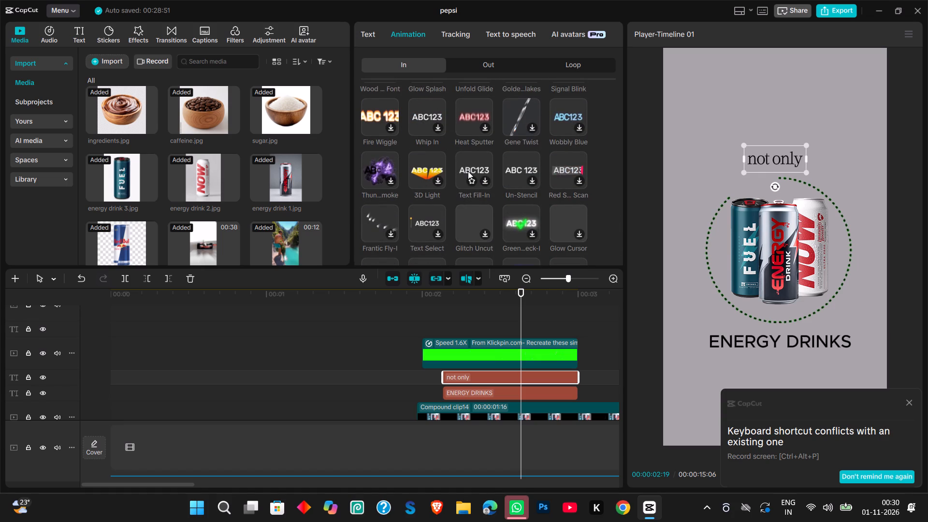
{"action": "scroll", "coordinate": [472, 212], "scroll_direction": "down", "scroll_amount": 3}
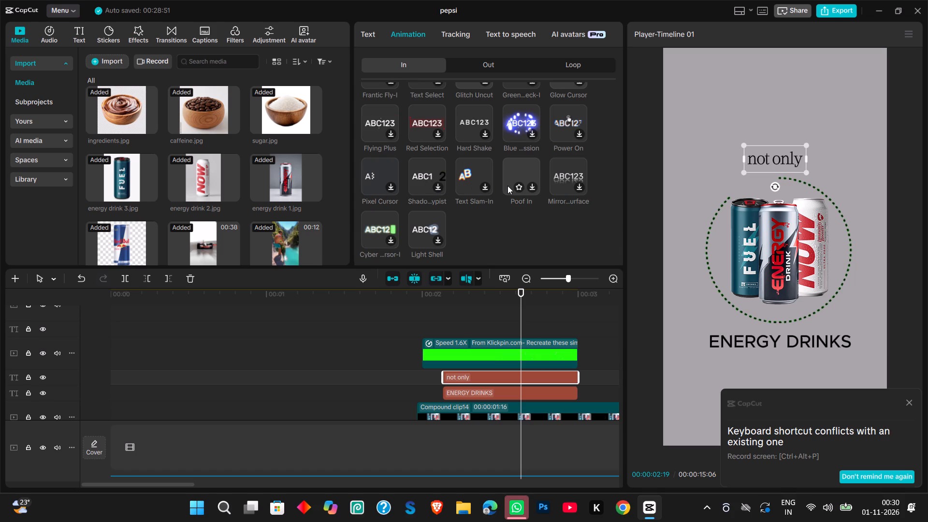
{"action": "scroll", "coordinate": [507, 186], "scroll_direction": "up", "scroll_amount": 20}
{"action": "scroll", "coordinate": [507, 186], "scroll_direction": "up", "scroll_amount": 20}
{"action": "scroll", "coordinate": [507, 186], "scroll_direction": "up", "scroll_amount": 1}
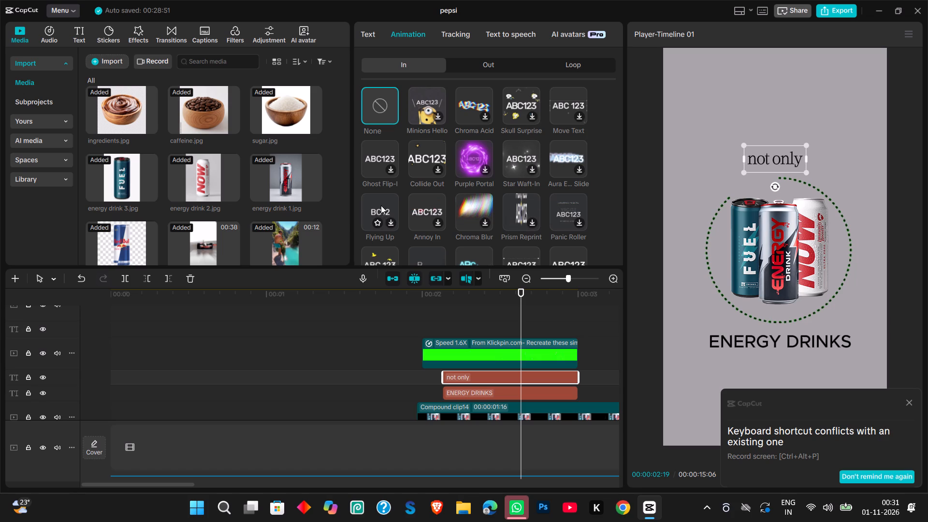
{"action": "scroll", "coordinate": [402, 246], "scroll_direction": "down", "scroll_amount": 1}
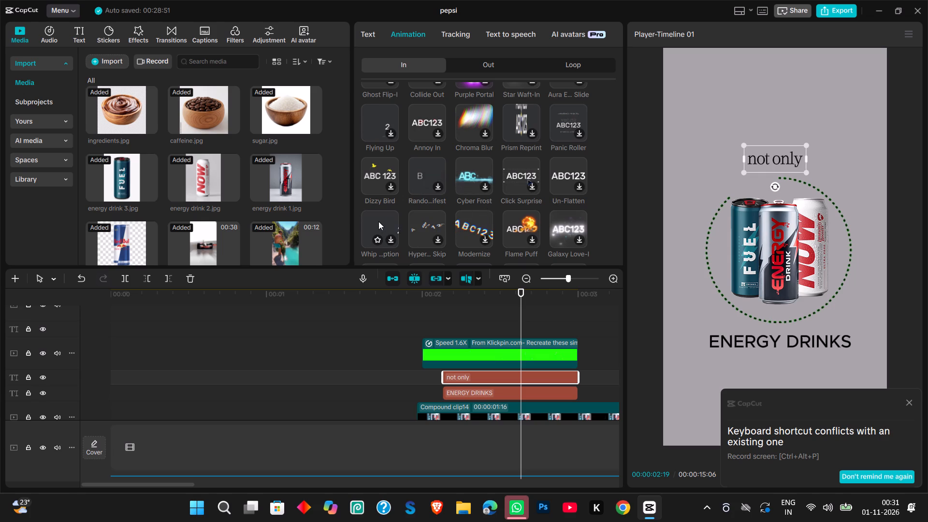
{"action": "scroll", "coordinate": [377, 221], "scroll_direction": "down", "scroll_amount": 1}
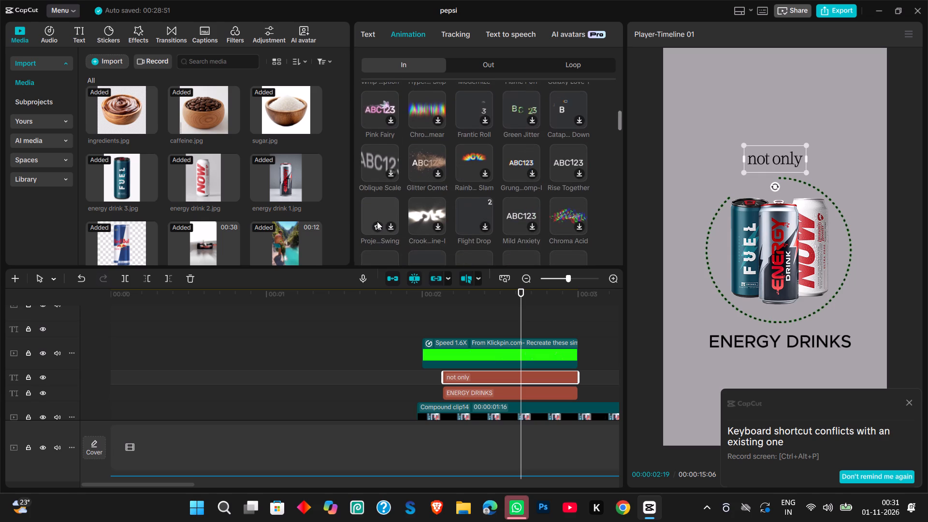
{"action": "scroll", "coordinate": [474, 211], "scroll_direction": "down", "scroll_amount": 1}
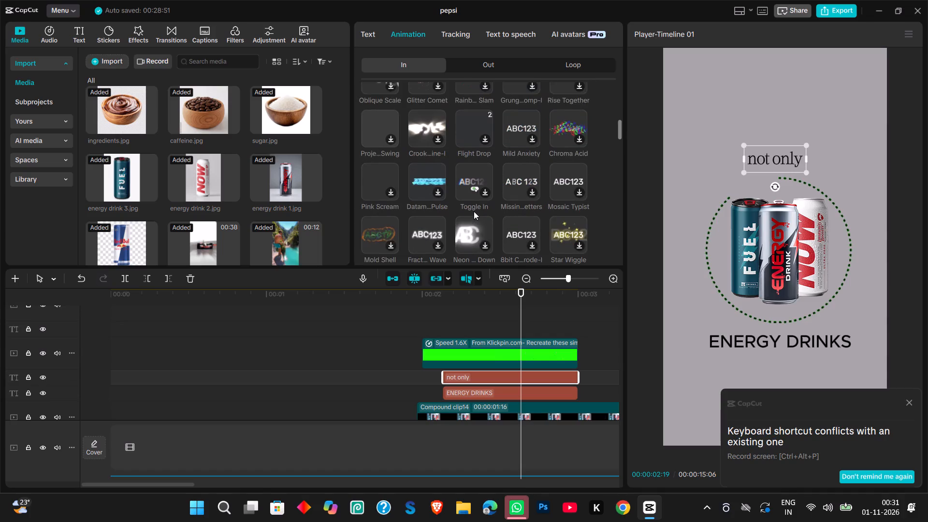
{"action": "scroll", "coordinate": [474, 211], "scroll_direction": "down", "scroll_amount": 2}
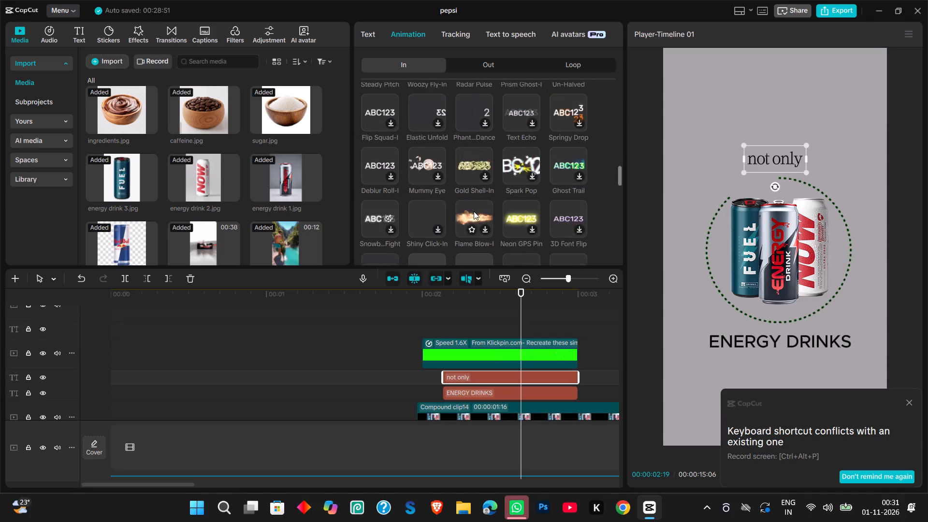
Close the pepsi project and return to the projects home screen.
{"action": "left_click", "coordinate": [908, 15]}
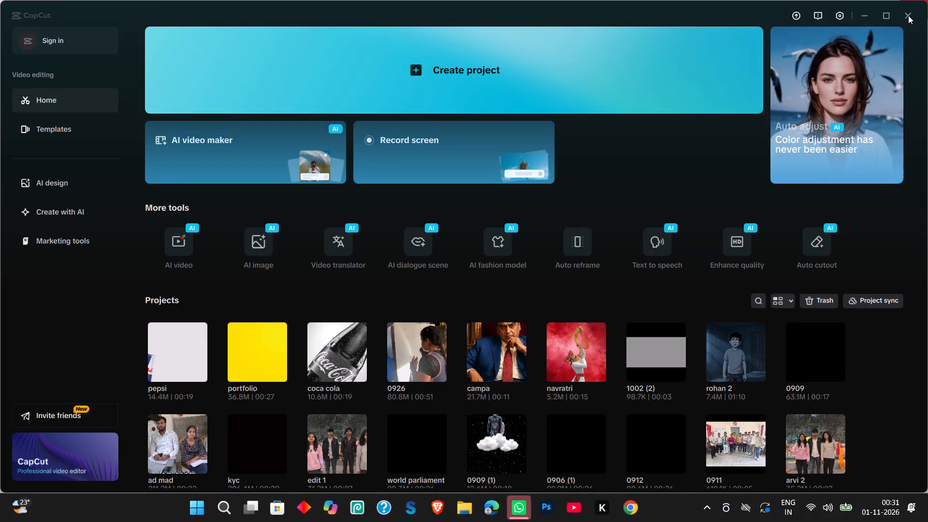
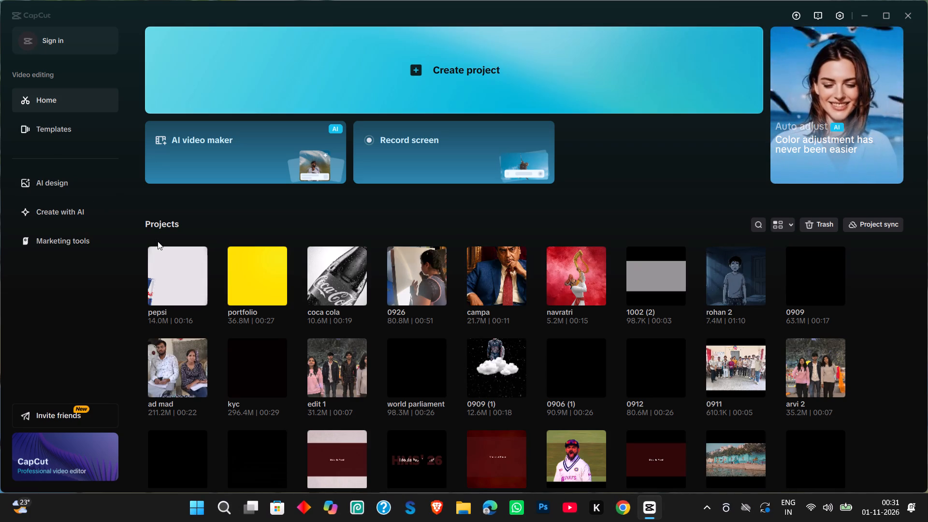
Open the pepsi project from the projects home screen.
{"action": "left_click", "coordinate": [178, 269]}
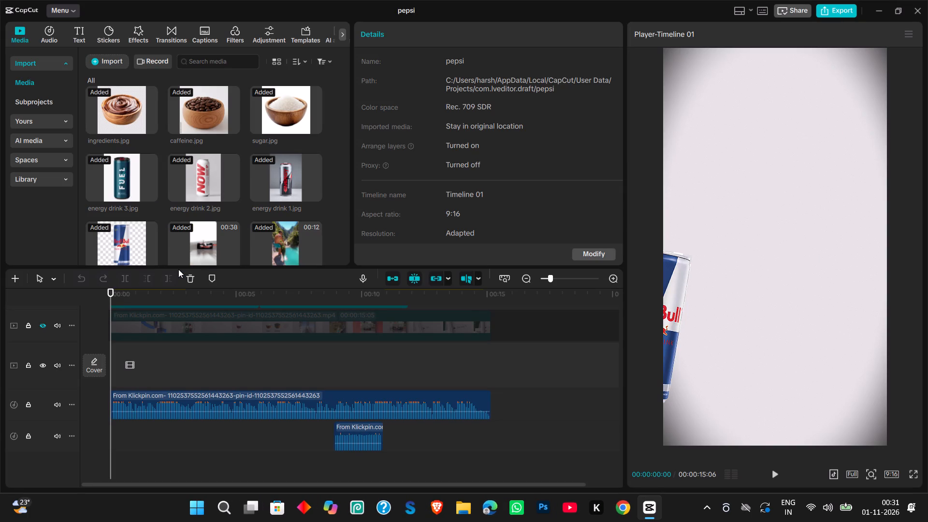
Open the animation settings of the "At 200 miles per hour" text and examine its entrance frame by frame.
{"action": "scroll", "coordinate": [330, 354], "scroll_direction": "up", "scroll_amount": 4}
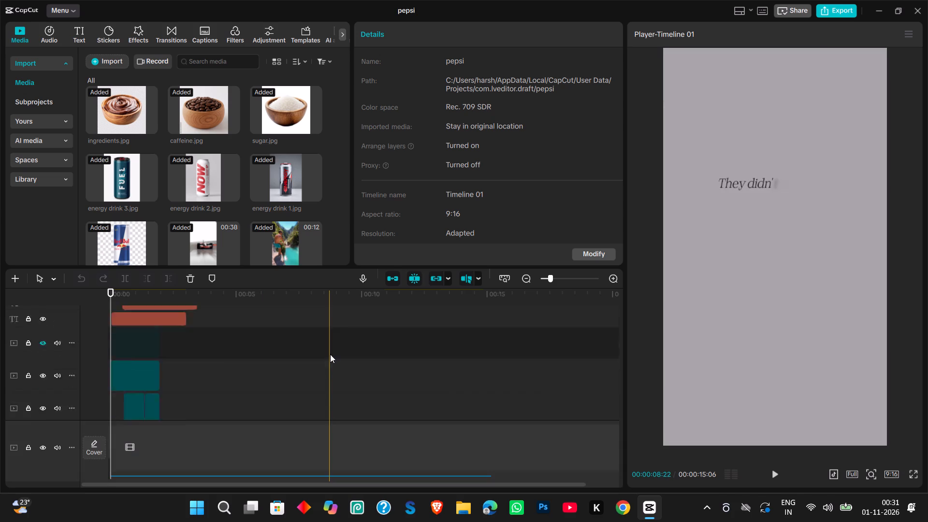
{"action": "scroll", "coordinate": [330, 354], "scroll_direction": "up", "scroll_amount": 5}
{"action": "scroll", "coordinate": [330, 354], "scroll_direction": "right", "scroll_amount": 1}
{"action": "left_click", "coordinate": [364, 373]}
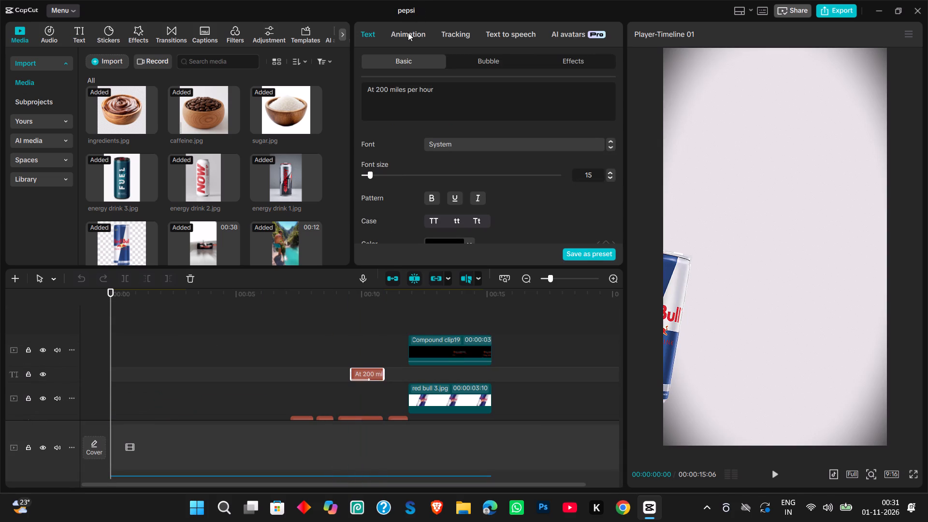
{"action": "left_click", "coordinate": [408, 32]}
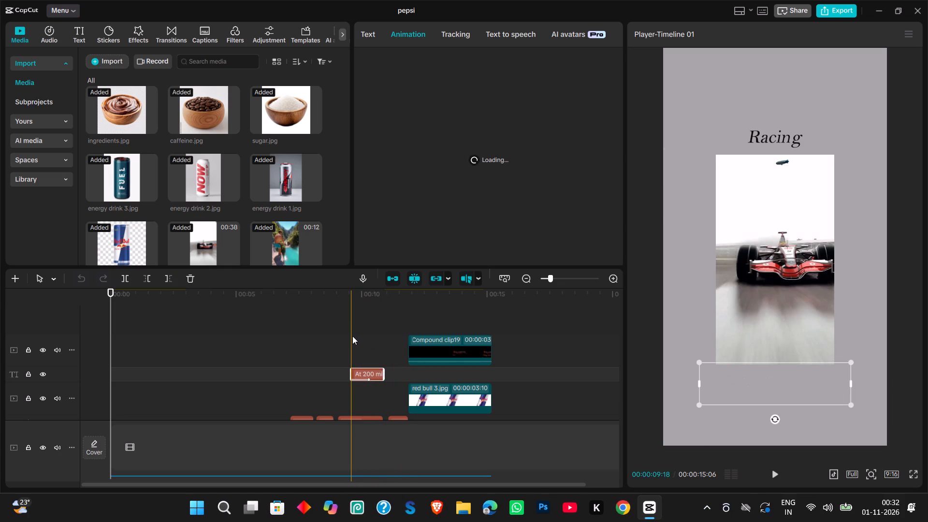
{"action": "key", "text": "Right"}
{"action": "key", "text": "Right"}
{"action": "key", "text": "Right"}
{"action": "key", "text": "Right"}
{"action": "key", "text": "Right"}
{"action": "key", "text": "Right"}
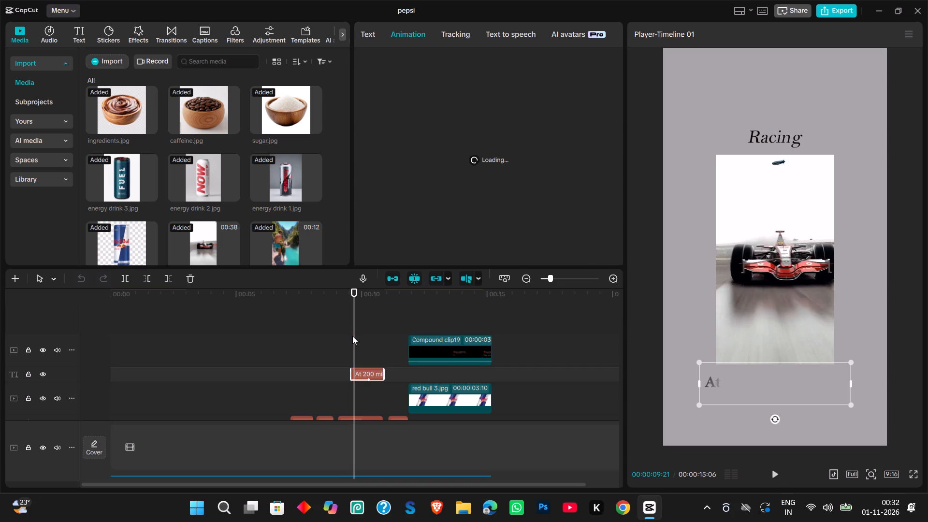
{"action": "key", "text": "Right"}
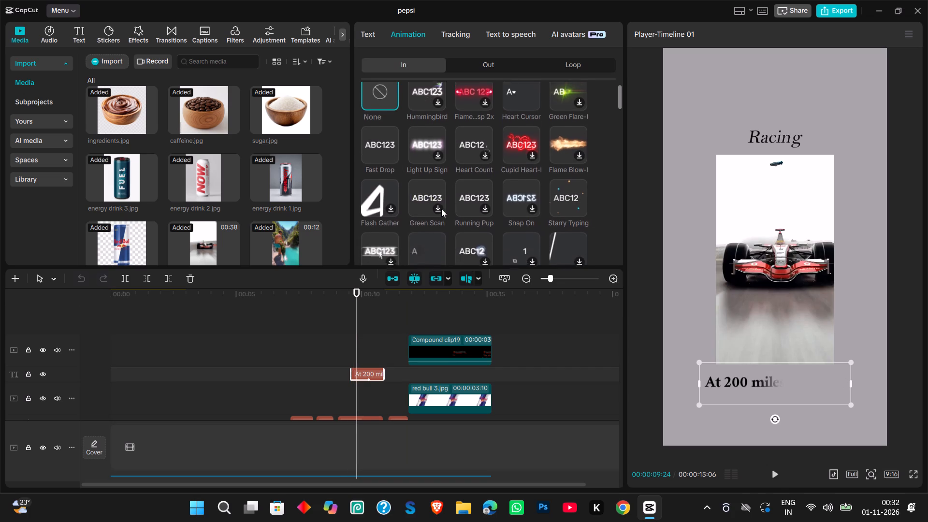
Browse the entrance animations with the "At 200 miles per hour" text selected, looking for a letter-by-letter style.
{"action": "scroll", "coordinate": [428, 225], "scroll_direction": "down", "scroll_amount": 1}
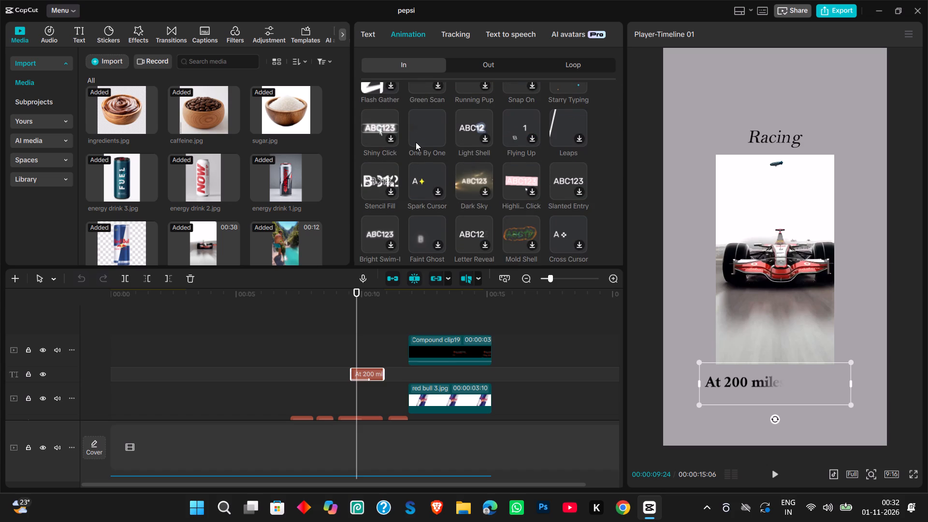
{"action": "scroll", "coordinate": [416, 142], "scroll_direction": "up", "scroll_amount": 2}
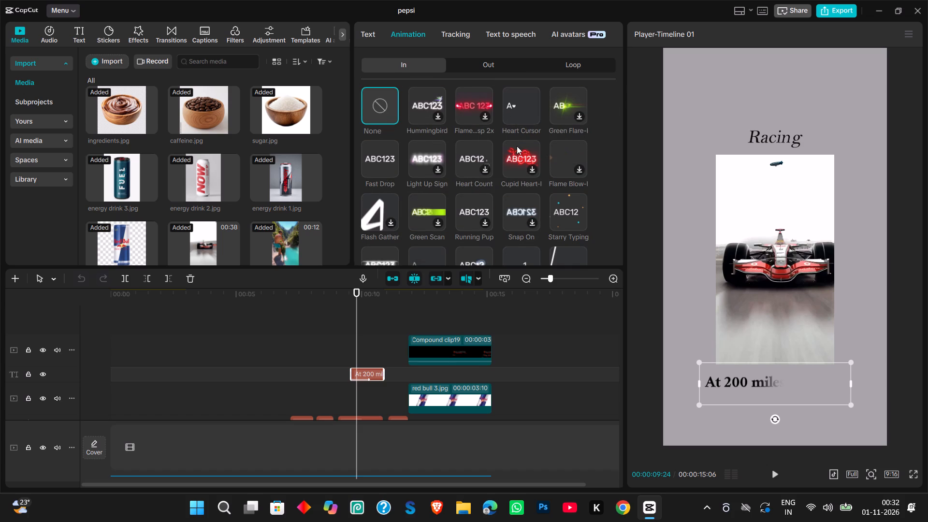
{"action": "scroll", "coordinate": [385, 155], "scroll_direction": "down", "scroll_amount": 1}
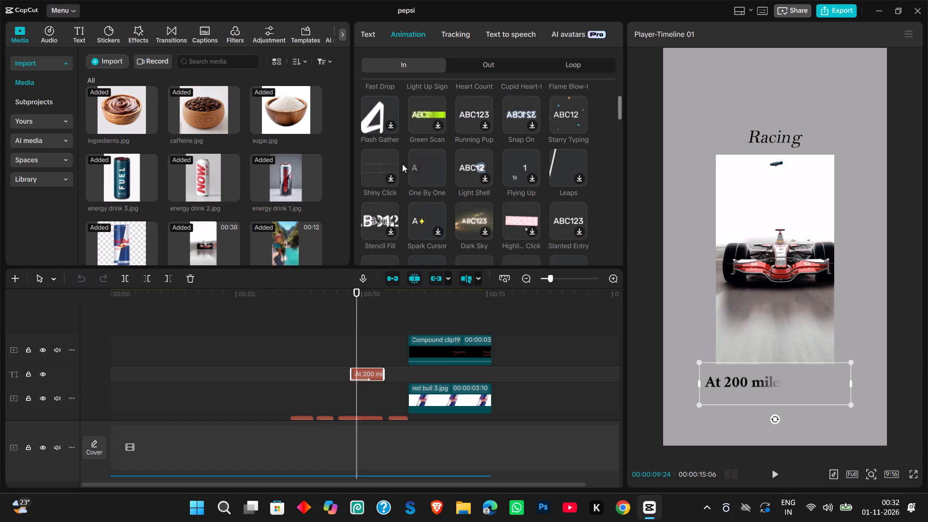
{"action": "scroll", "coordinate": [455, 220], "scroll_direction": "down", "scroll_amount": 1}
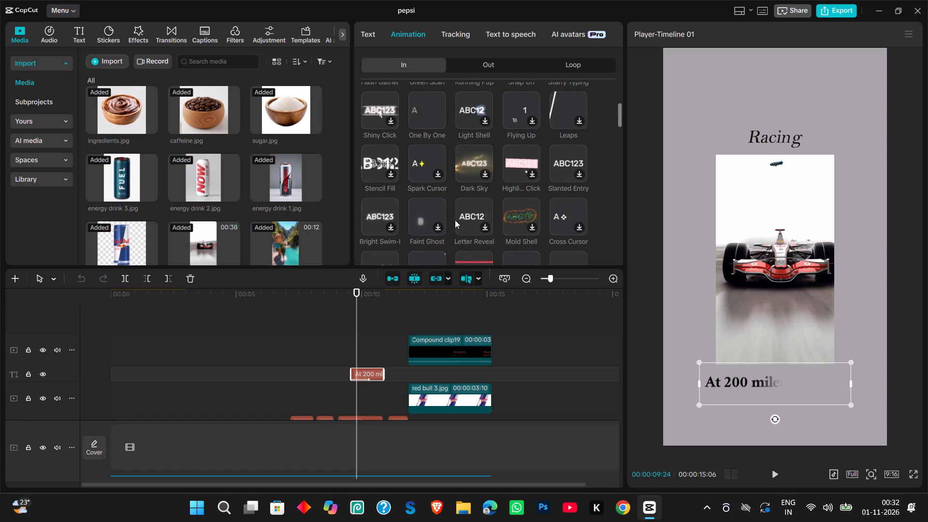
{"action": "scroll", "coordinate": [455, 220], "scroll_direction": "down", "scroll_amount": 2}
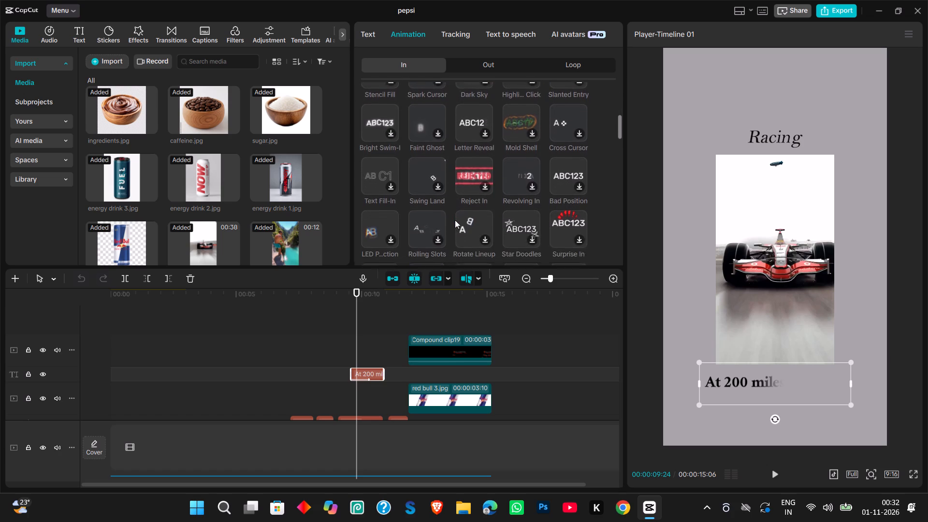
{"action": "scroll", "coordinate": [455, 220], "scroll_direction": "down", "scroll_amount": 3}
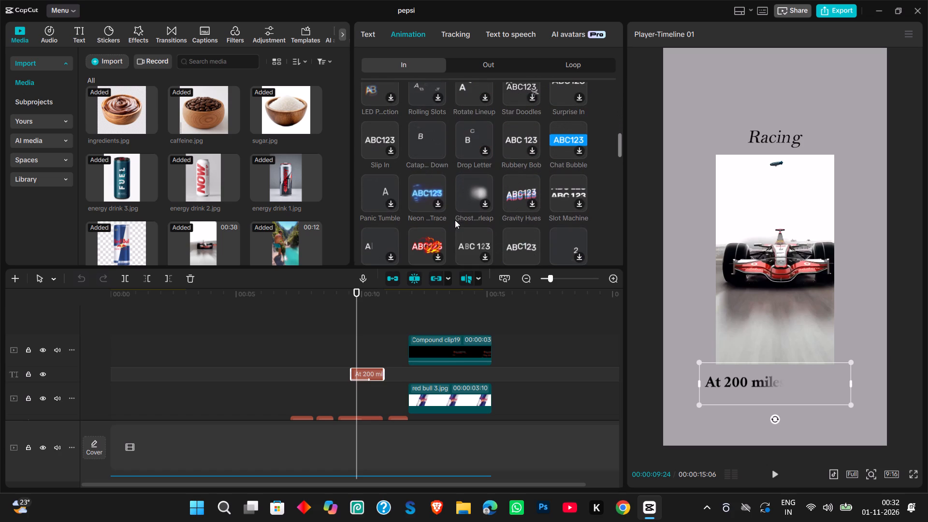
{"action": "scroll", "coordinate": [423, 202], "scroll_direction": "down", "scroll_amount": 1}
{"action": "scroll", "coordinate": [419, 290], "scroll_direction": "down", "scroll_amount": 1}
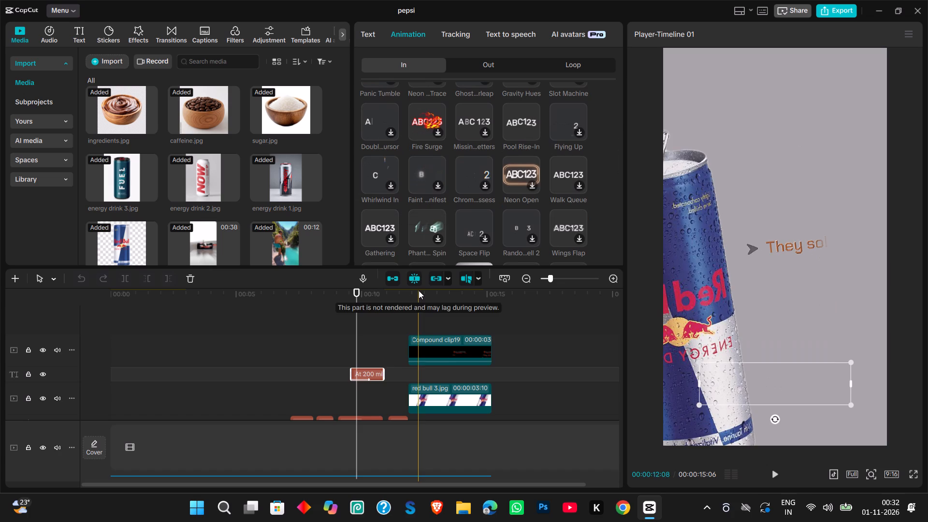
Apply the One By One entrance animation to the "not only" text clip and preview it.
{"action": "scroll", "coordinate": [419, 290], "scroll_direction": "down", "scroll_amount": 1}
{"action": "scroll", "coordinate": [324, 316], "scroll_direction": "down", "scroll_amount": 2}
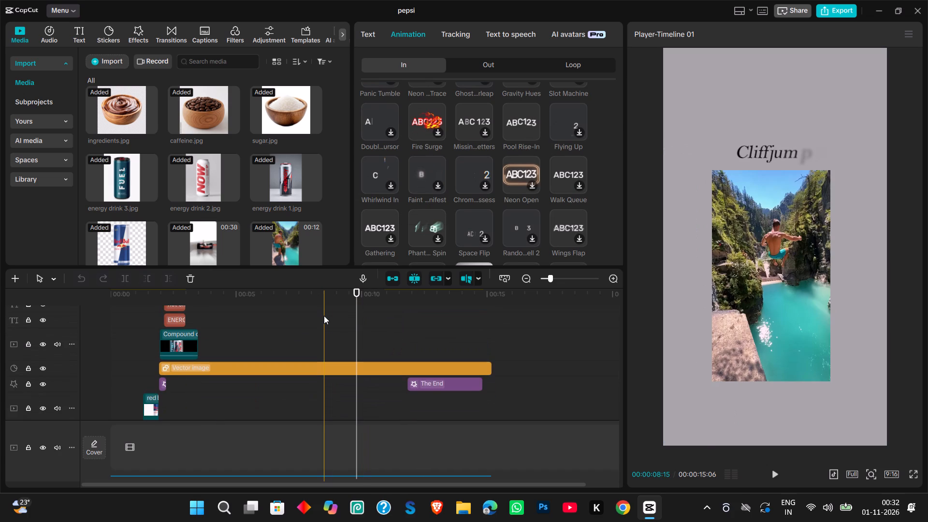
{"action": "scroll", "coordinate": [324, 316], "scroll_direction": "right", "scroll_amount": 1}
{"action": "scroll", "coordinate": [324, 316], "scroll_direction": "down", "scroll_amount": 1}
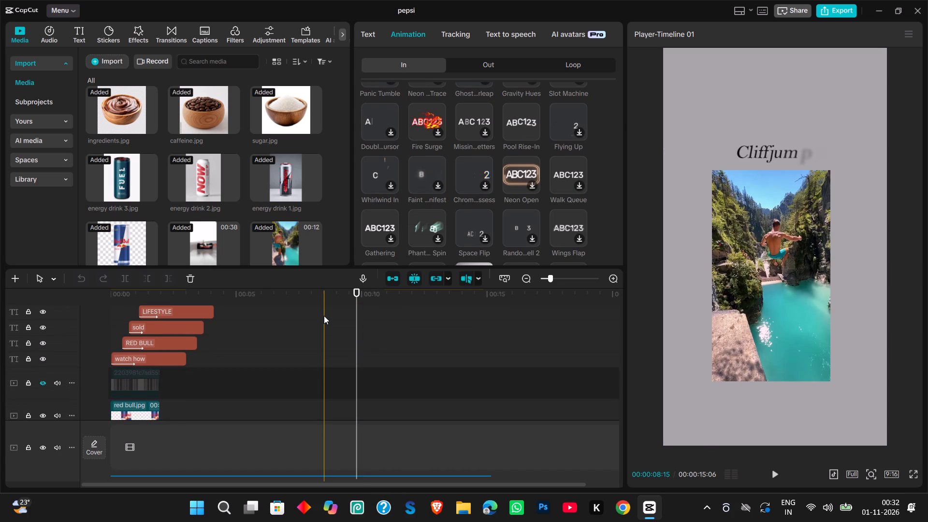
{"action": "scroll", "coordinate": [324, 316], "scroll_direction": "down", "scroll_amount": 1}
{"action": "scroll", "coordinate": [324, 316], "scroll_direction": "right", "scroll_amount": 1}
{"action": "scroll", "coordinate": [324, 316], "scroll_direction": "up", "scroll_amount": 3}
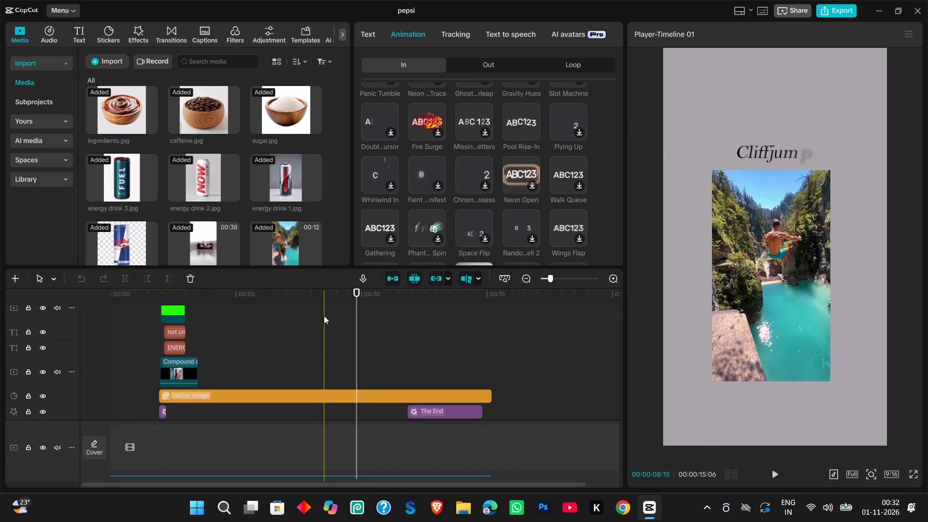
{"action": "scroll", "coordinate": [324, 316], "scroll_direction": "right", "scroll_amount": 1}
{"action": "scroll", "coordinate": [176, 341], "scroll_direction": "up", "scroll_amount": 9, "text": "ctrl"}
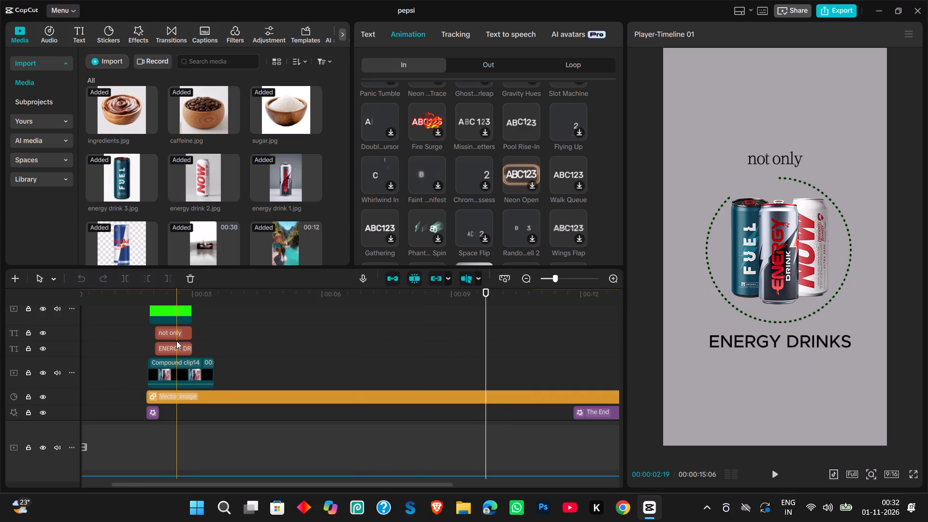
{"action": "scroll", "coordinate": [176, 341], "scroll_direction": "up", "scroll_amount": 10, "text": "ctrl"}
{"action": "left_click", "coordinate": [170, 335]}
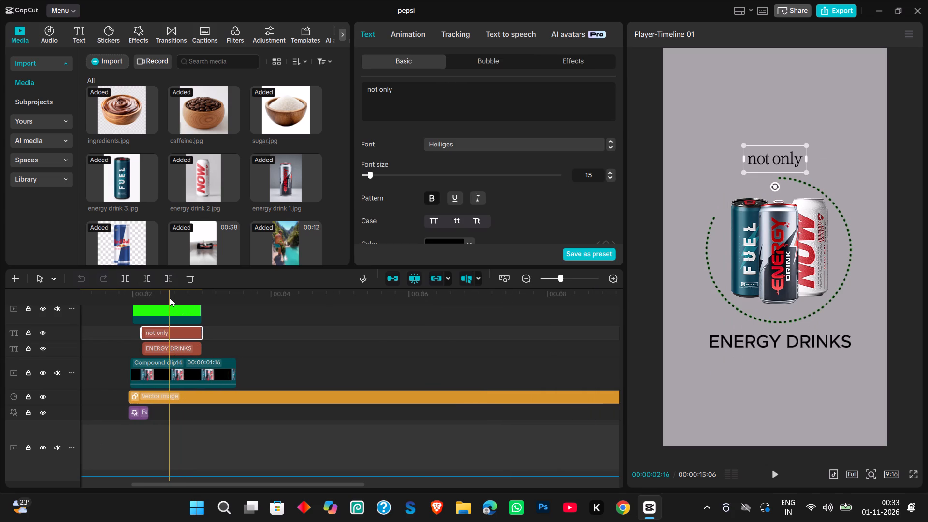
{"action": "left_click", "coordinate": [170, 298]}
{"action": "left_click", "coordinate": [409, 38]}
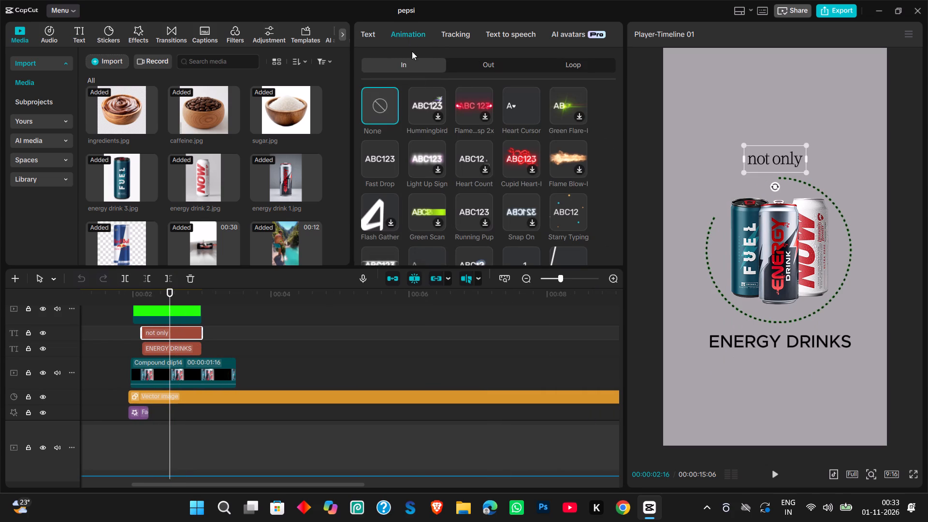
{"action": "scroll", "coordinate": [420, 247], "scroll_direction": "down", "scroll_amount": 1}
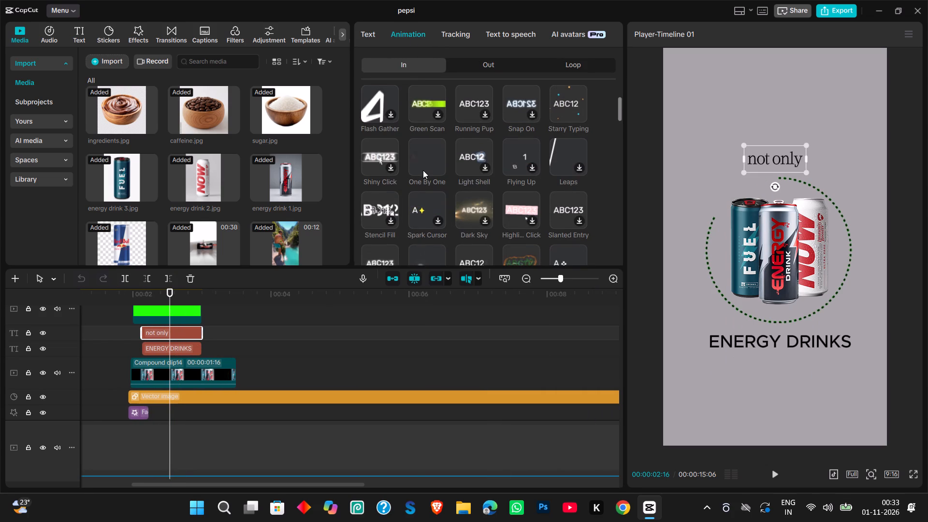
{"action": "left_click", "coordinate": [423, 170]}
{"action": "key", "text": "space"}
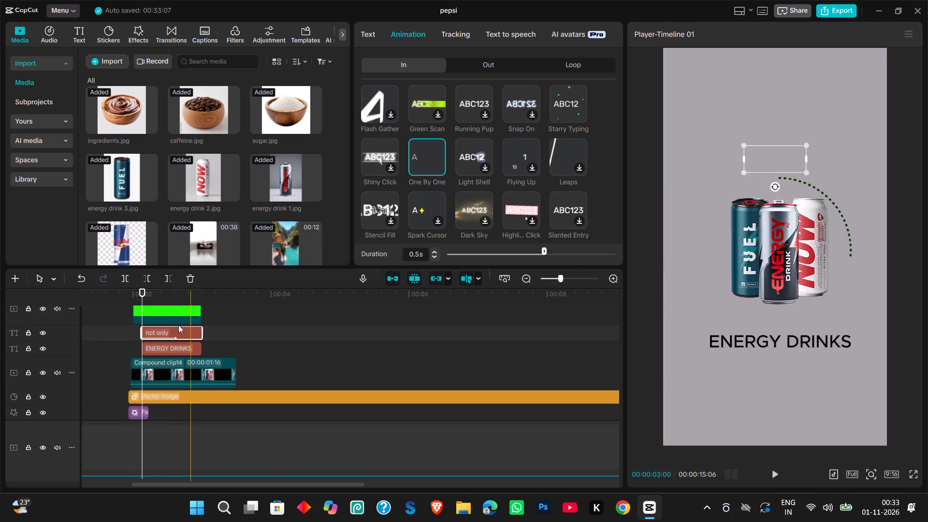
Apply the One By One entrance animation to the "ENERGY DRINKS" text clip.
{"action": "left_click", "coordinate": [157, 345]}
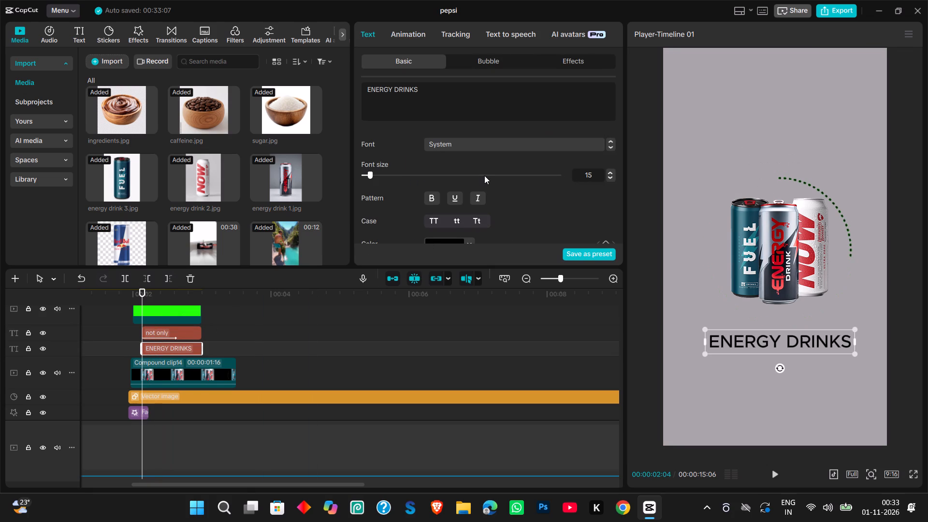
{"action": "left_click", "coordinate": [408, 43]}
{"action": "left_click", "coordinate": [428, 159]}
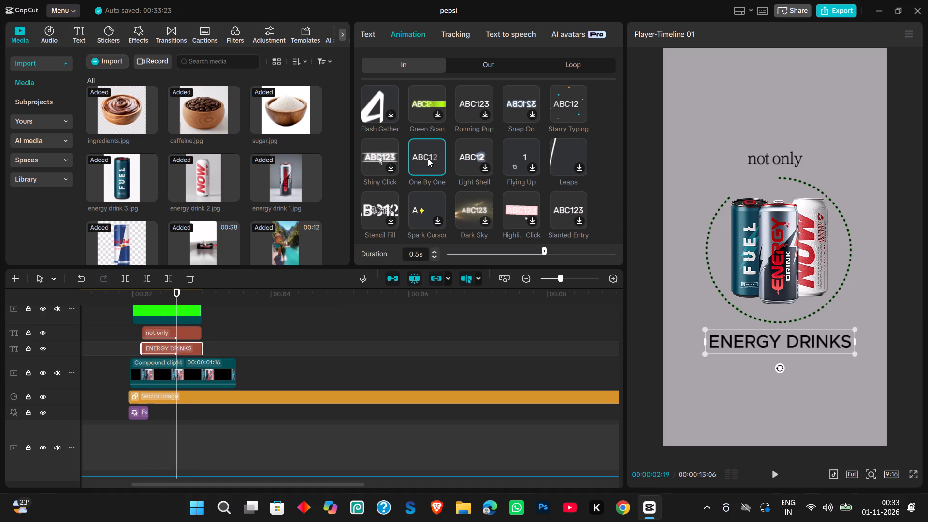
Play and scrub through the energy drinks scene to check how the two text animations appear together.
{"action": "key", "text": "space"}
{"action": "key", "text": "space"}
{"action": "key", "text": "space"}
{"action": "key", "text": "space"}
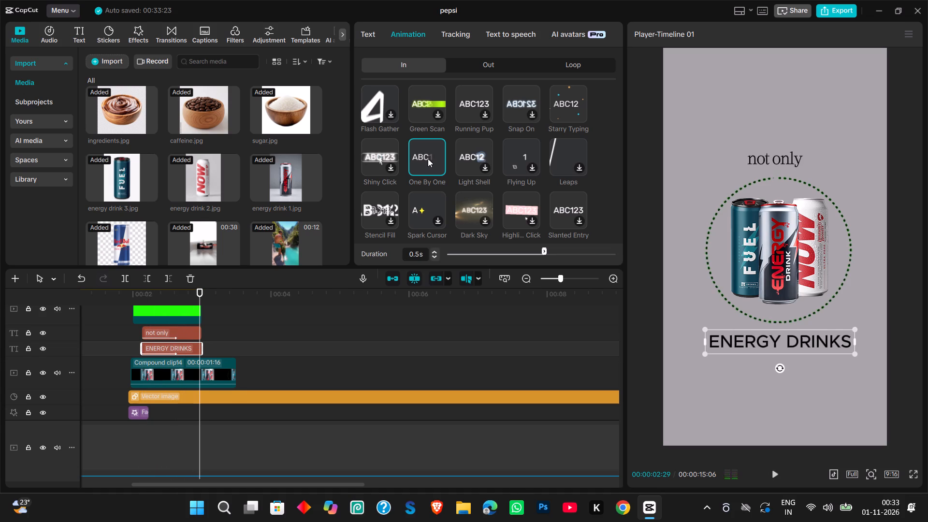
{"action": "left_click_drag", "start_coordinate": [200, 295], "coordinate": [157, 304]}
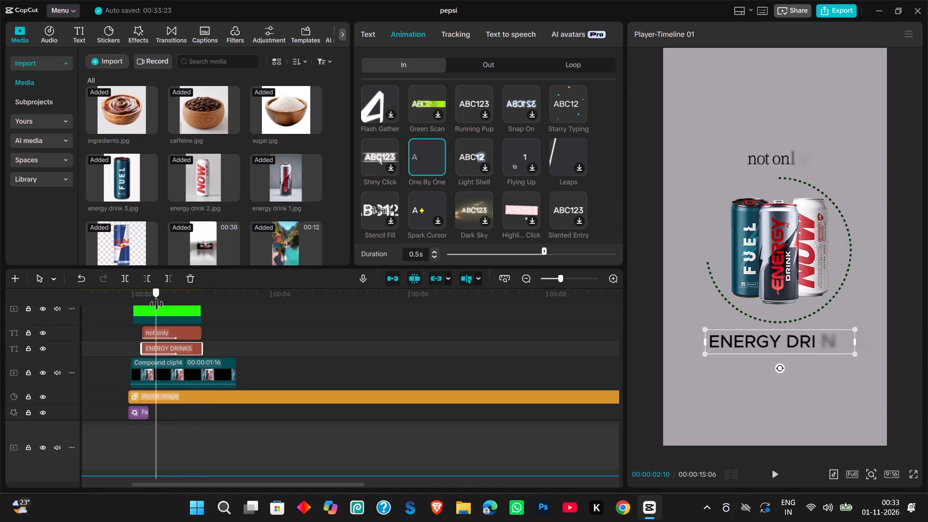
{"action": "left_click_drag", "start_coordinate": [157, 304], "coordinate": [151, 305]}
{"action": "left_click_drag", "start_coordinate": [151, 305], "coordinate": [146, 305]}
{"action": "left_click", "coordinate": [147, 295]}
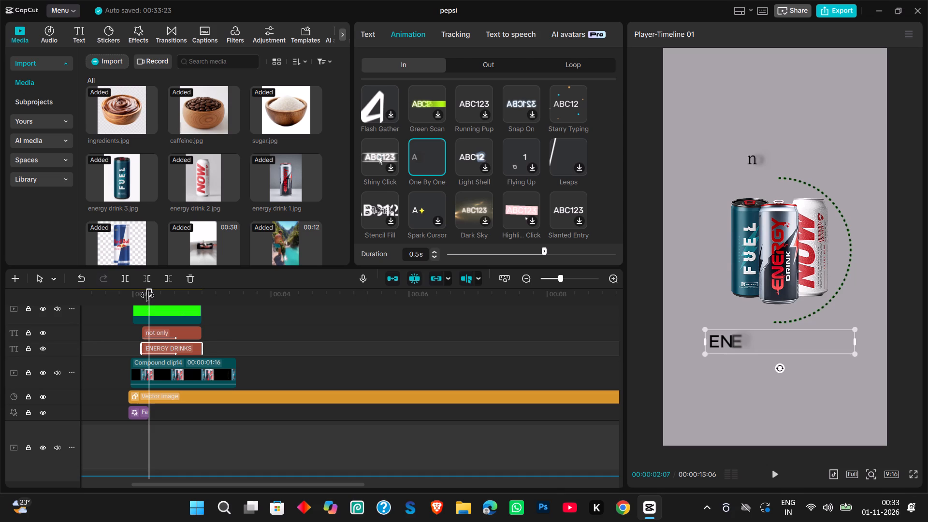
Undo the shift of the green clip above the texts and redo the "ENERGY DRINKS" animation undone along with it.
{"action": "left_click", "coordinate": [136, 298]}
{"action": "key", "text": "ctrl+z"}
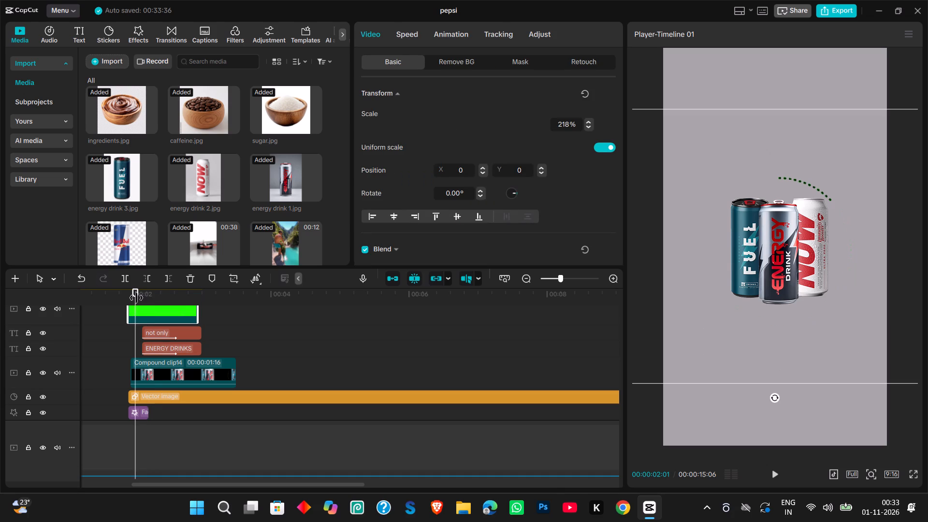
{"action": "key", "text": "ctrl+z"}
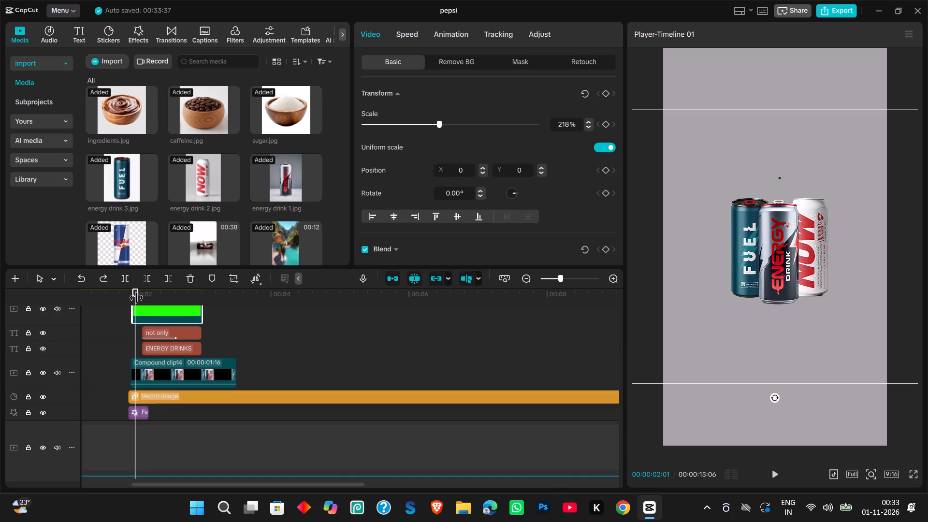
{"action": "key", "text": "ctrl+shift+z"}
Play the video from the energy drinks scene onward and again from the beginning to review the animated texts.
{"action": "left_click_drag", "start_coordinate": [136, 298], "coordinate": [131, 298]}
{"action": "key", "text": "space"}
{"action": "key", "text": "space"}
{"action": "key", "text": "space"}
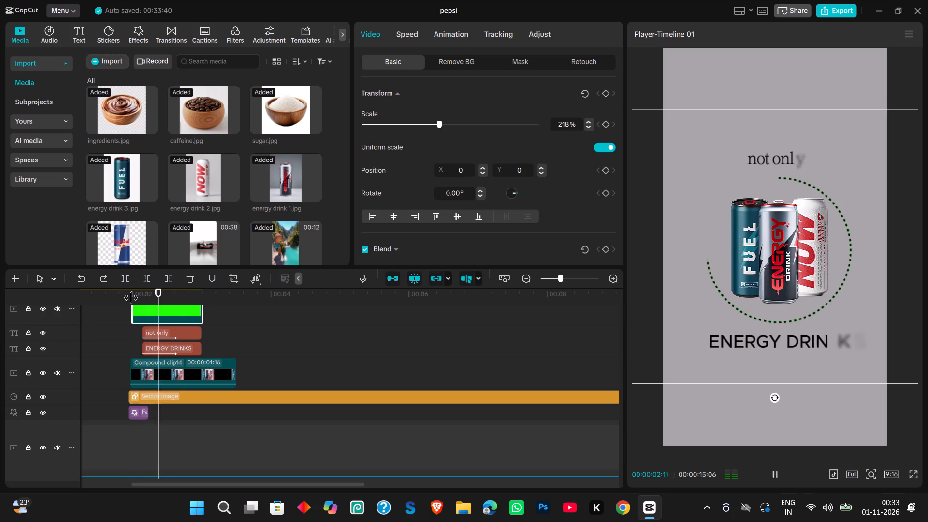
{"action": "key", "text": "space"}
{"action": "key", "text": "space"}
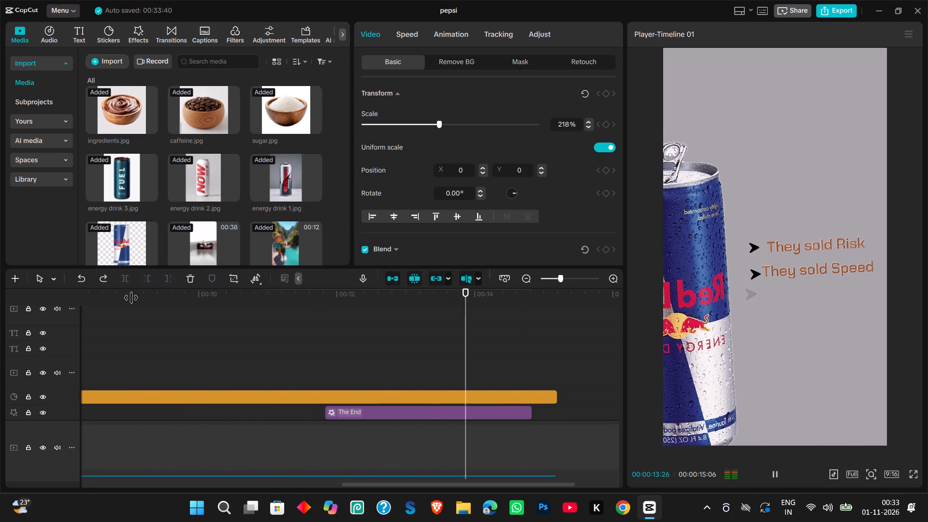
{"action": "key", "text": "space"}
{"action": "key", "text": "space"}
{"action": "key", "text": "space"}
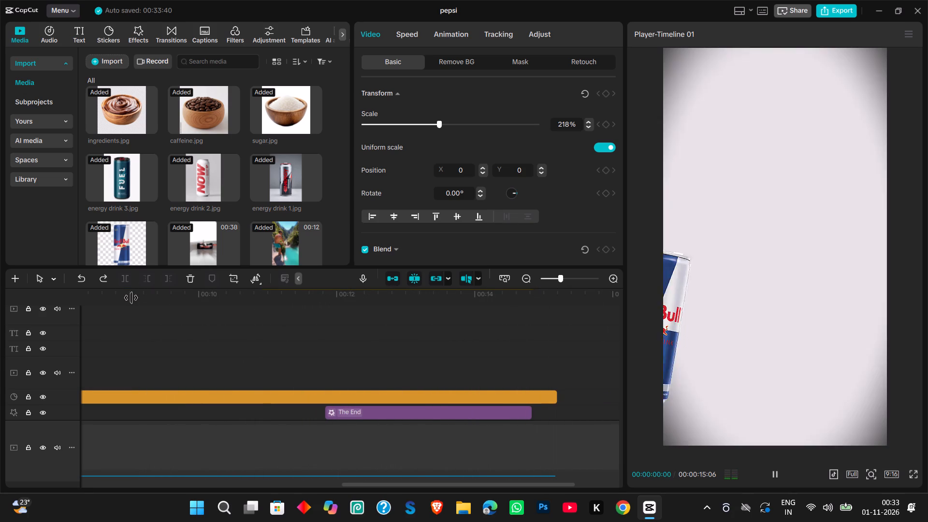
{"action": "key", "text": "space"}
{"action": "key", "text": "space"}
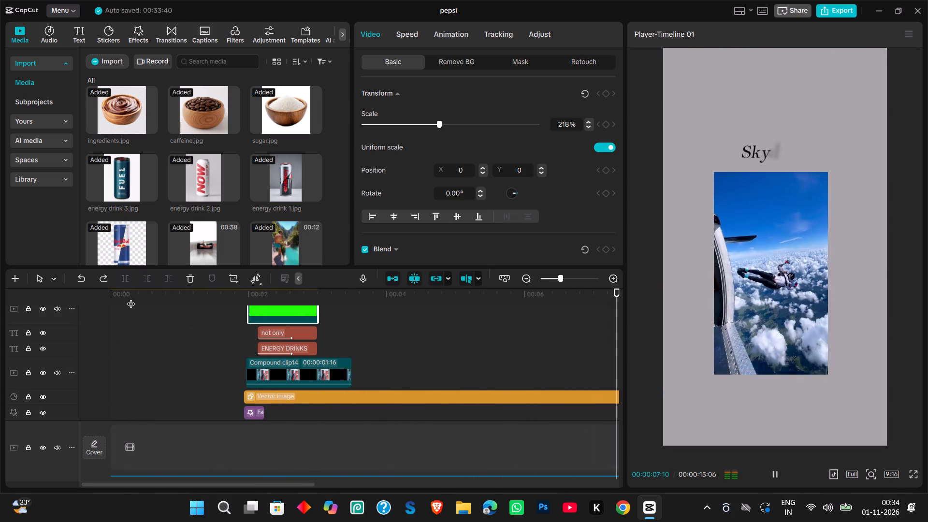
{"action": "key", "text": "space"}
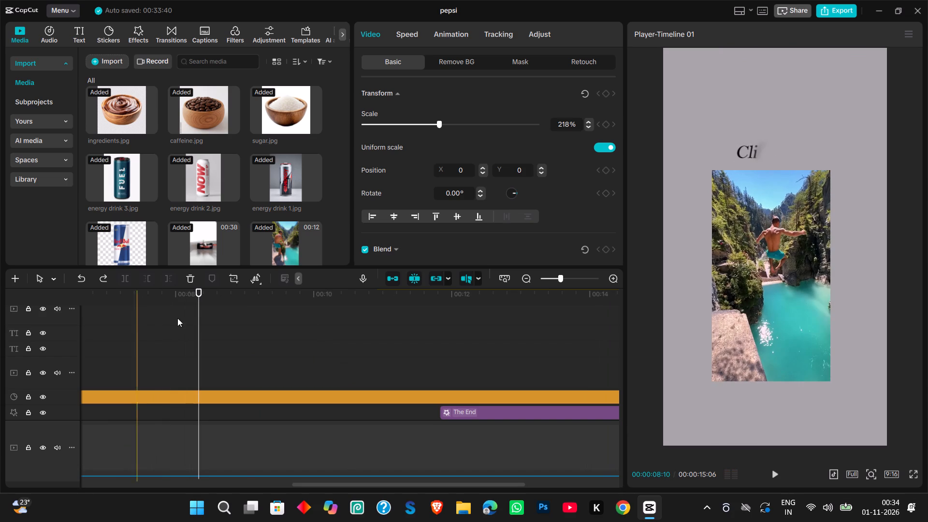
Switch to the pinned app with the K logo.
{"action": "left_click", "coordinate": [615, 514]}
{"action": "left_click", "coordinate": [602, 509]}
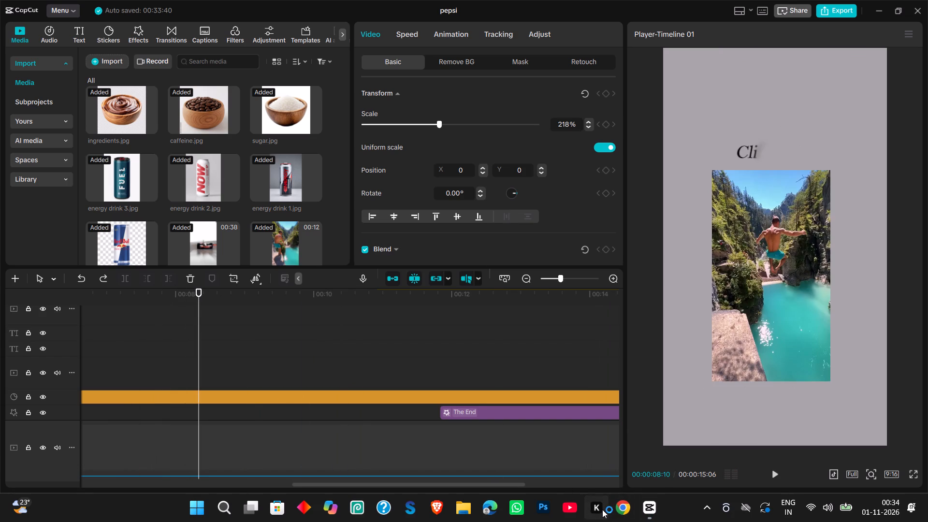